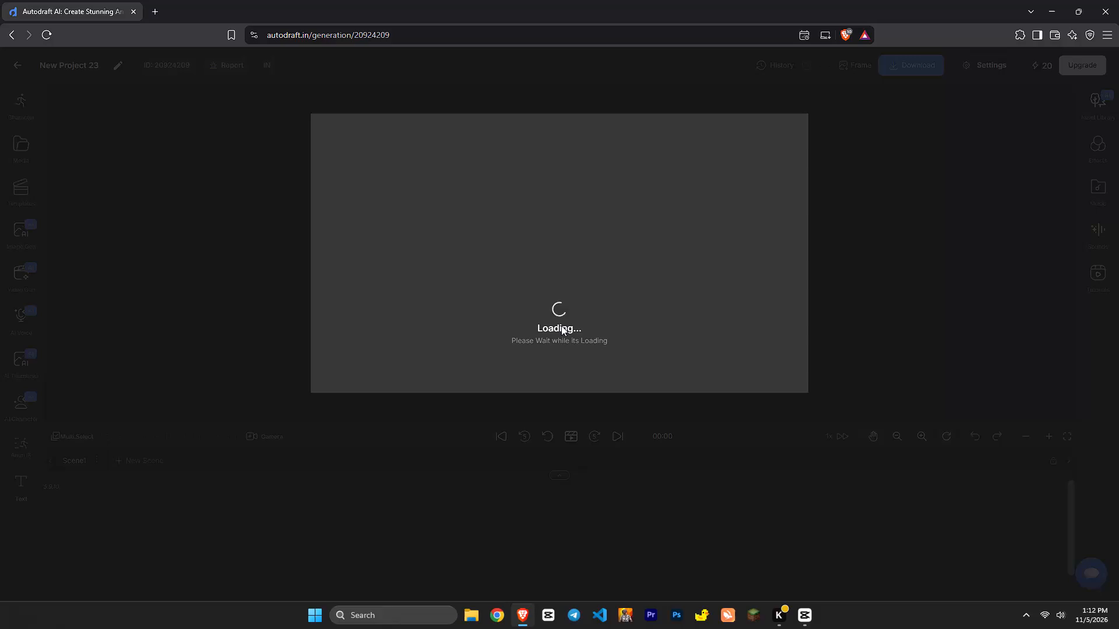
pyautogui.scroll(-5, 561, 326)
# Switch to CapCut, dismiss the environment test and open project 1024.
pyautogui.click(803, 612)
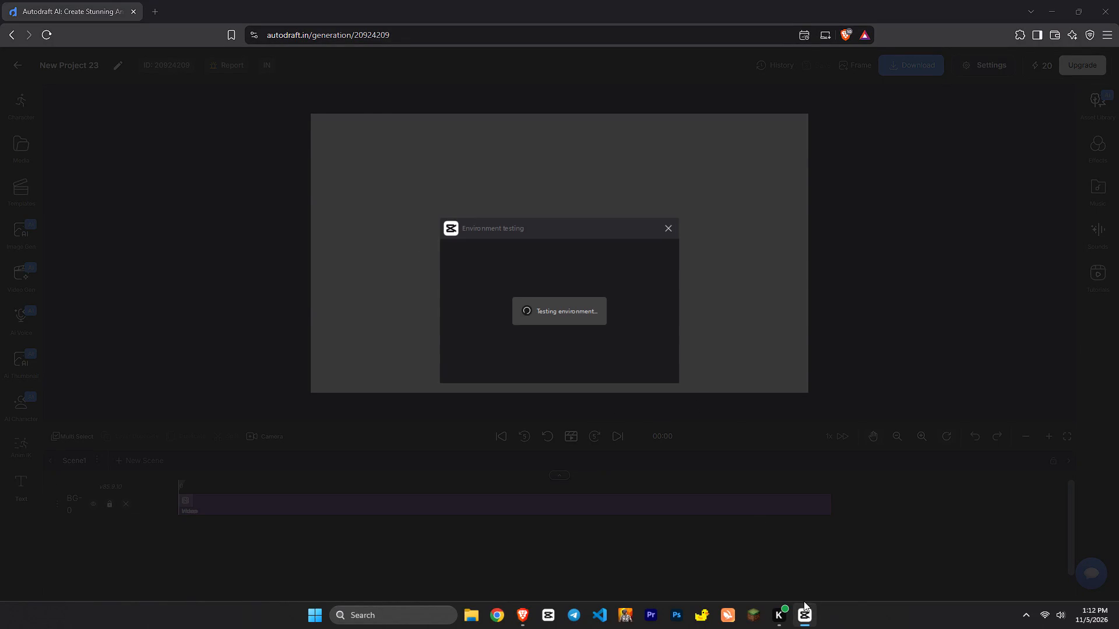
pyautogui.click(668, 222)
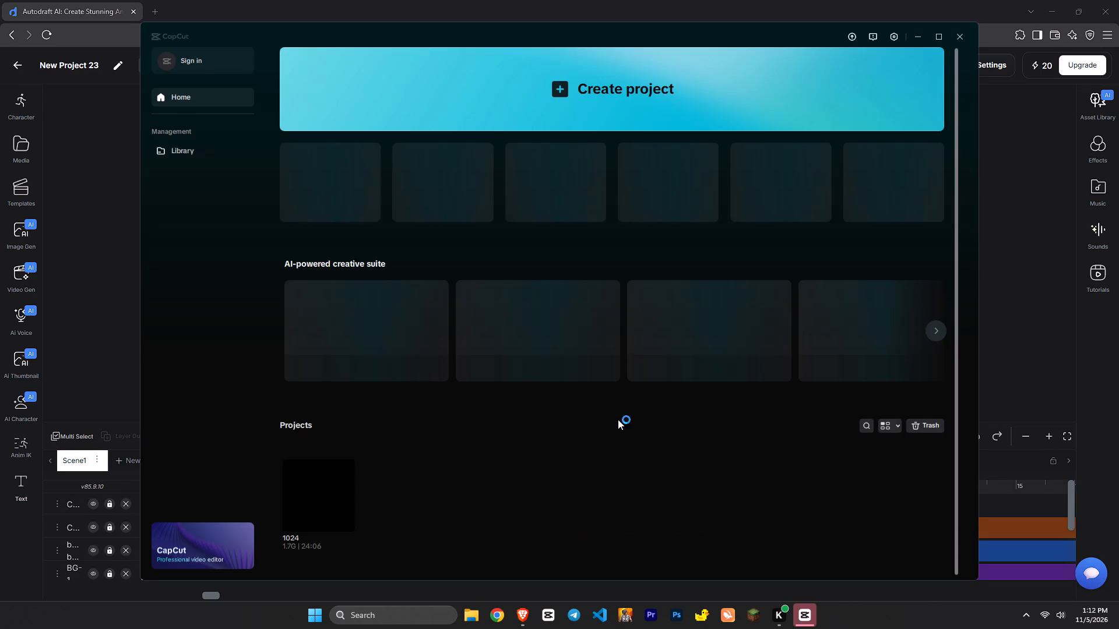
pyautogui.click(305, 479)
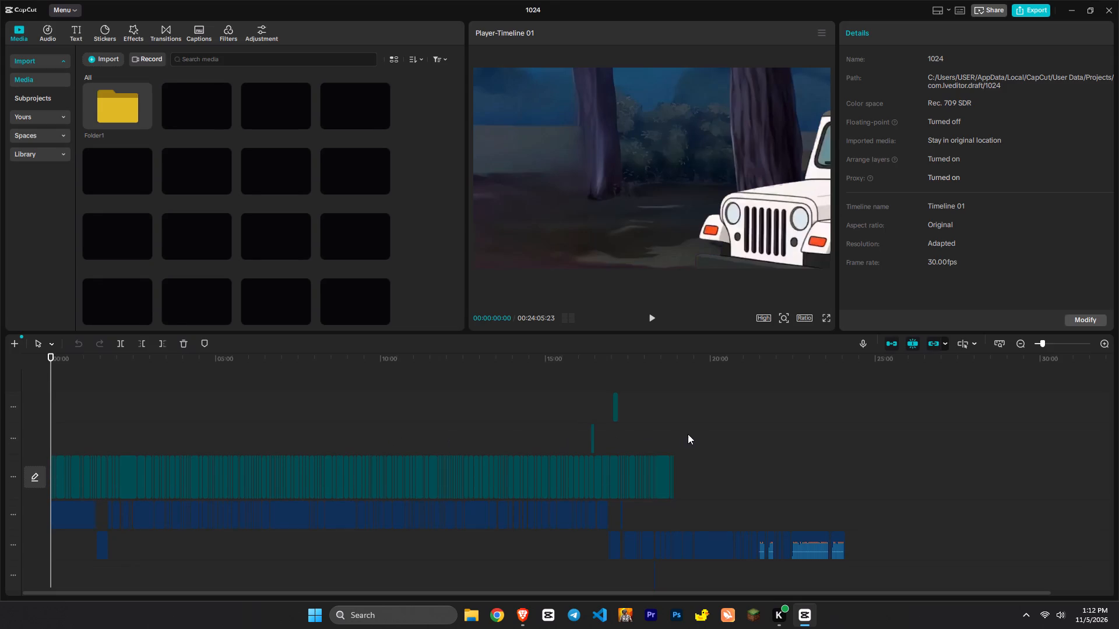
# Find the end of the main video track, play past it briefly, and place the playhead there at 00:18:53:01.
pyautogui.click(671, 425)
pyautogui.keyDown('ctrl'); pyautogui.scroll(6, 682, 440); pyautogui.keyUp('ctrl')
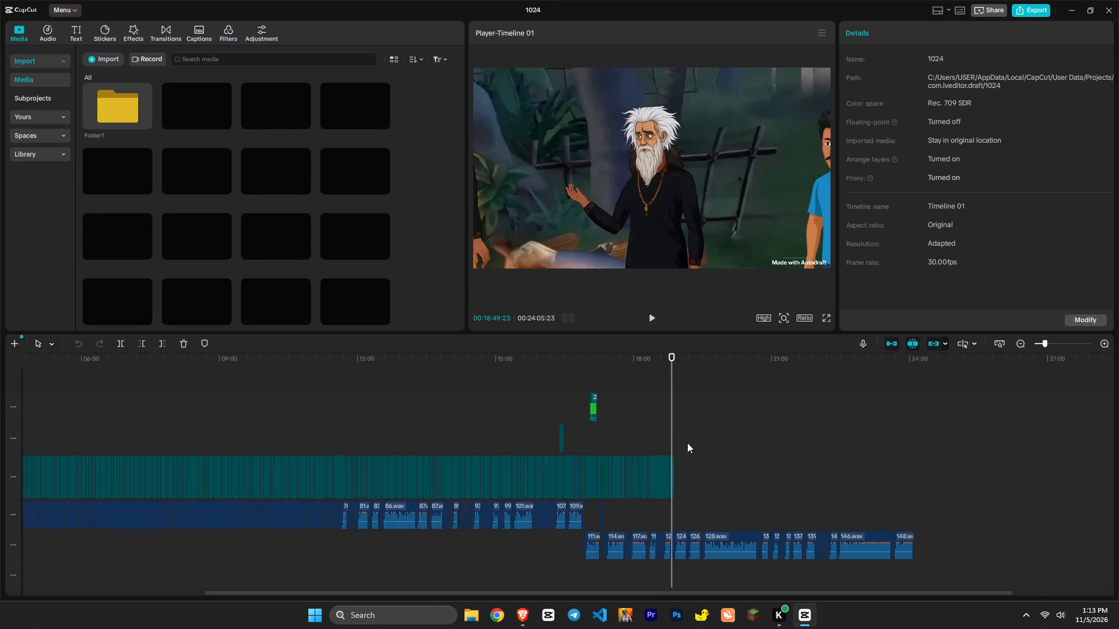
pyautogui.moveTo(432, 591); pyautogui.dragTo(511, 593)
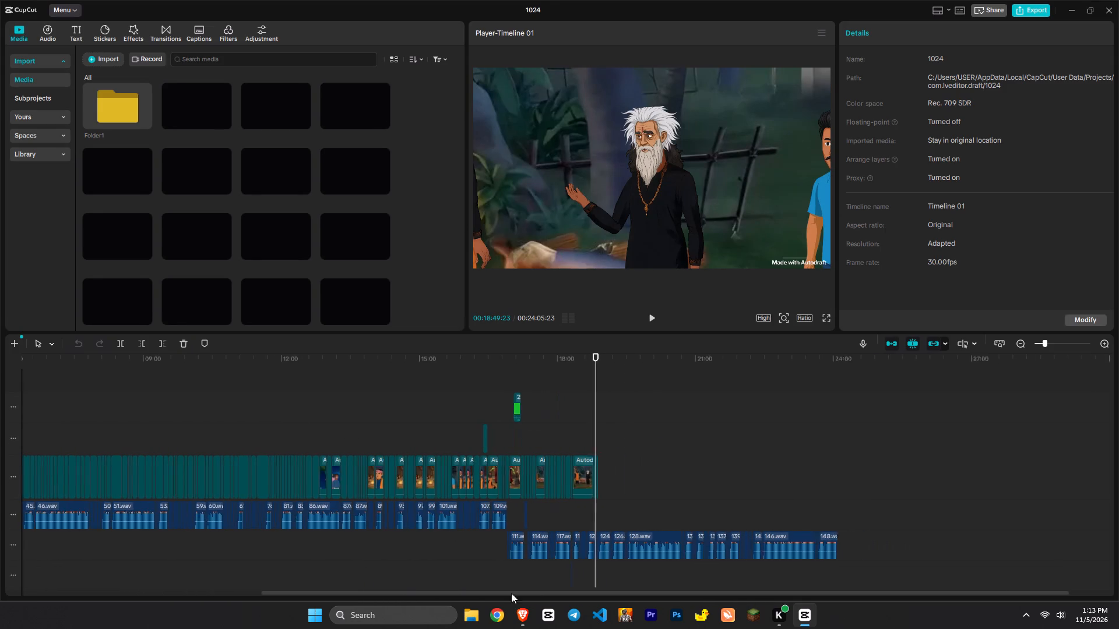
pyautogui.moveTo(511, 593); pyautogui.dragTo(677, 603)
pyautogui.keyDown('ctrl'); pyautogui.scroll(3, 656, 509); pyautogui.keyUp('ctrl')
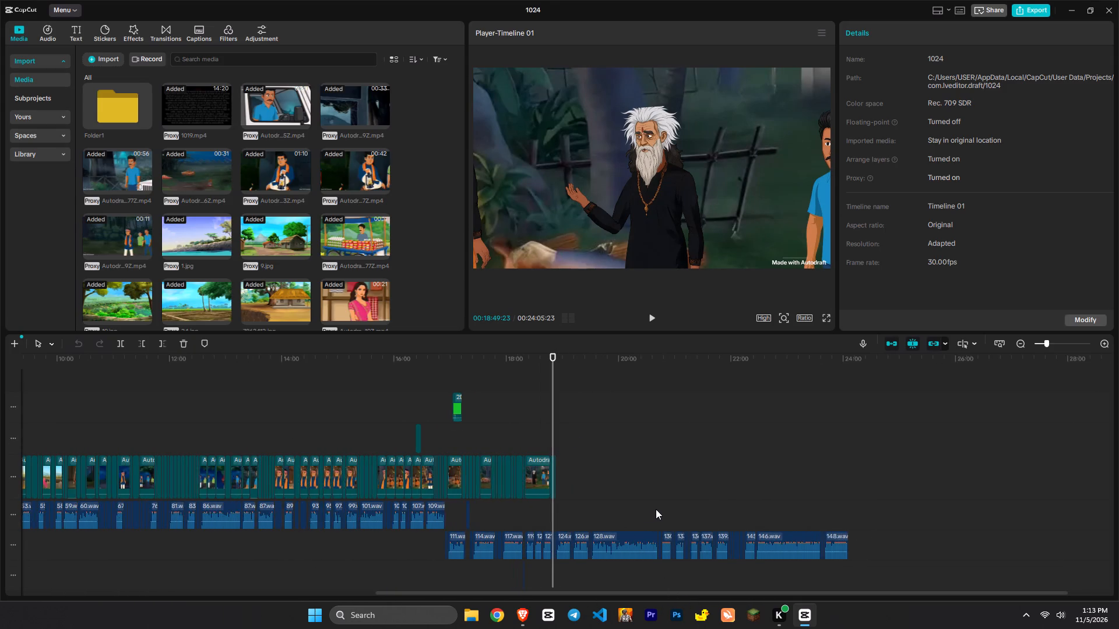
pyautogui.keyDown('ctrl'); pyautogui.scroll(8, 656, 509); pyautogui.keyUp('ctrl')
pyautogui.press('space')
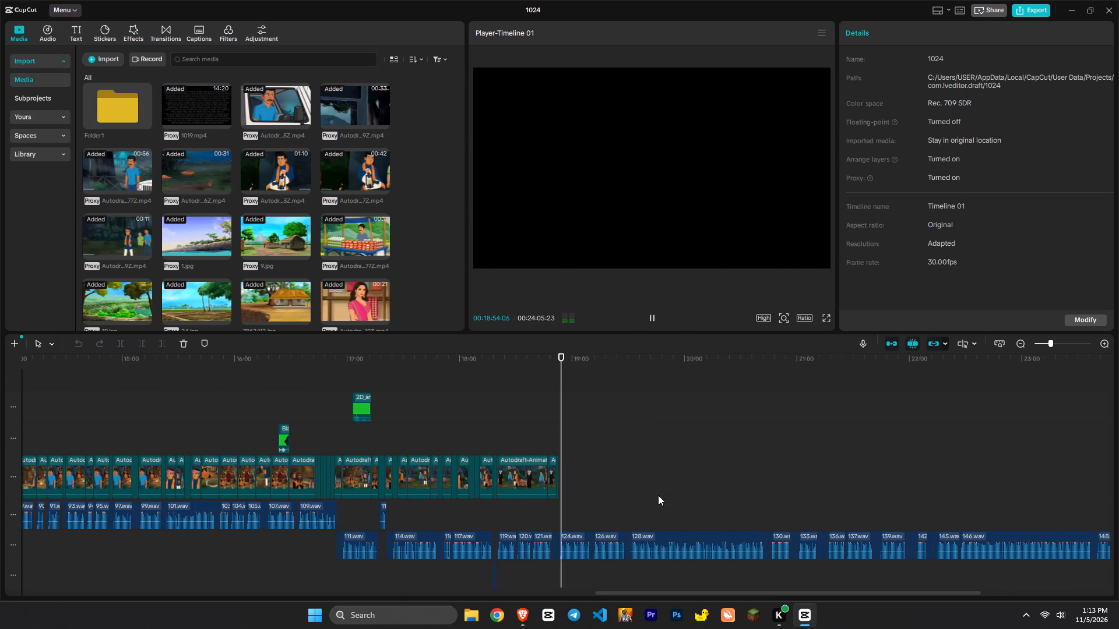
pyautogui.press('x')
pyautogui.keyDown('ctrl'); pyautogui.scroll(9, 641, 490); pyautogui.keyUp('ctrl')
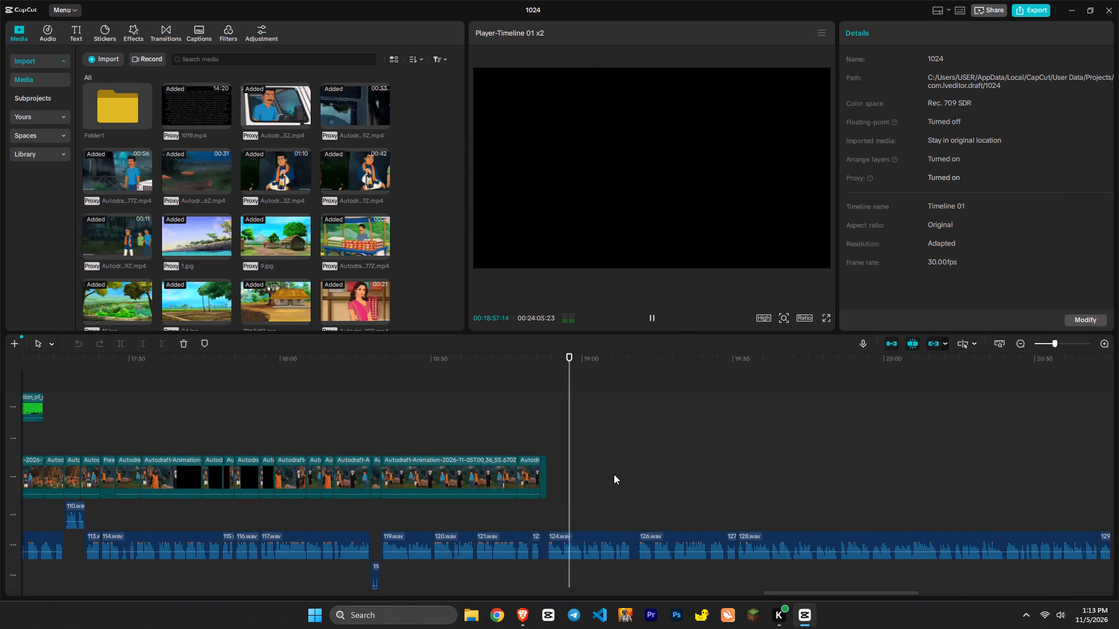
pyautogui.keyDown('ctrl'); pyautogui.scroll(2, 614, 474); pyautogui.keyUp('ctrl')
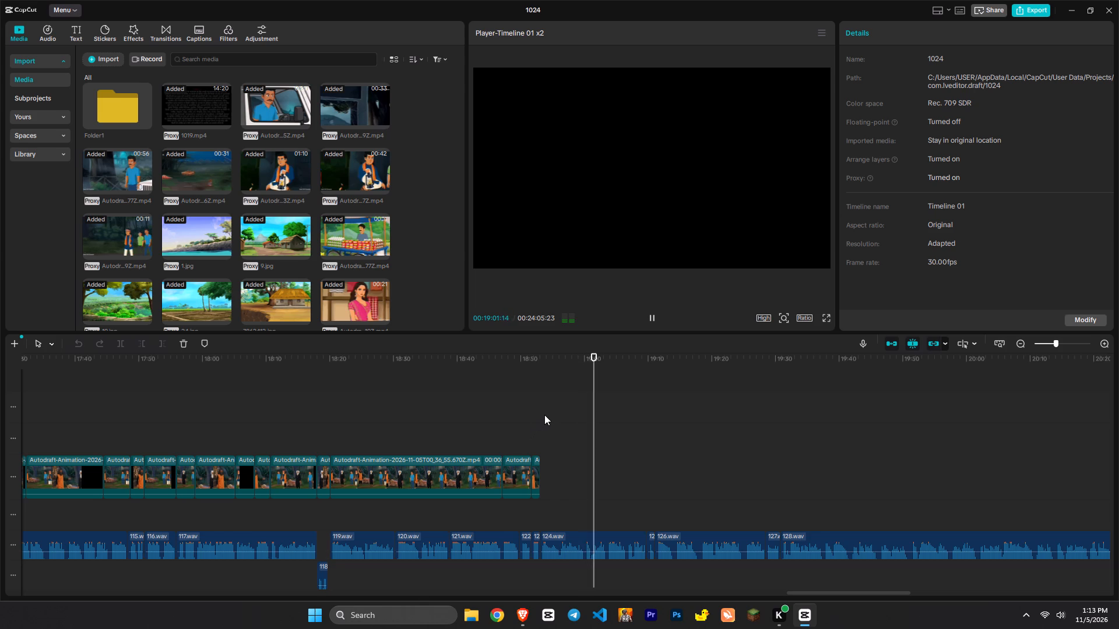
pyautogui.click(544, 415)
pyautogui.click(544, 415)
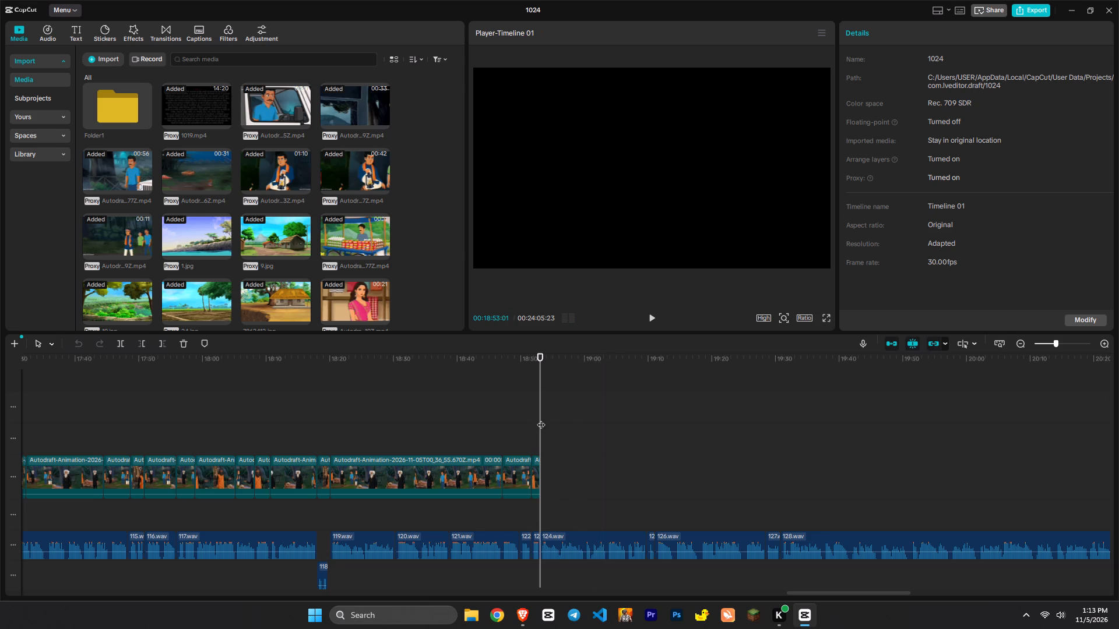
# Append the stone well background image remove_the_top_iron_bar to the end of the main video track.
pyautogui.scroll(-12, 256, 239)
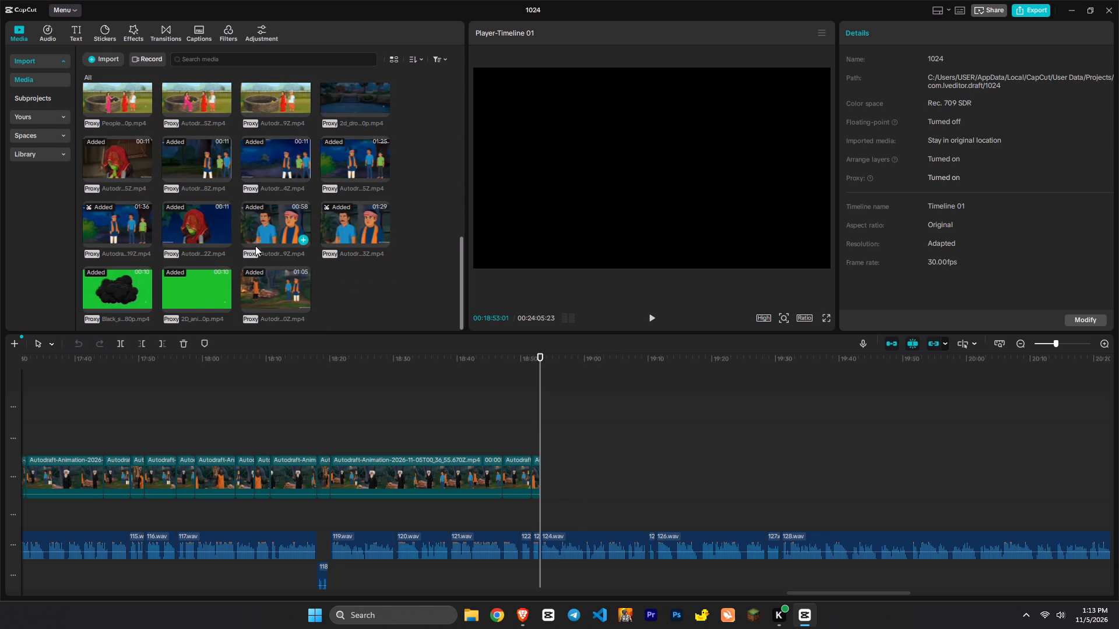
pyautogui.scroll(3, 222, 263)
pyautogui.click(271, 126)
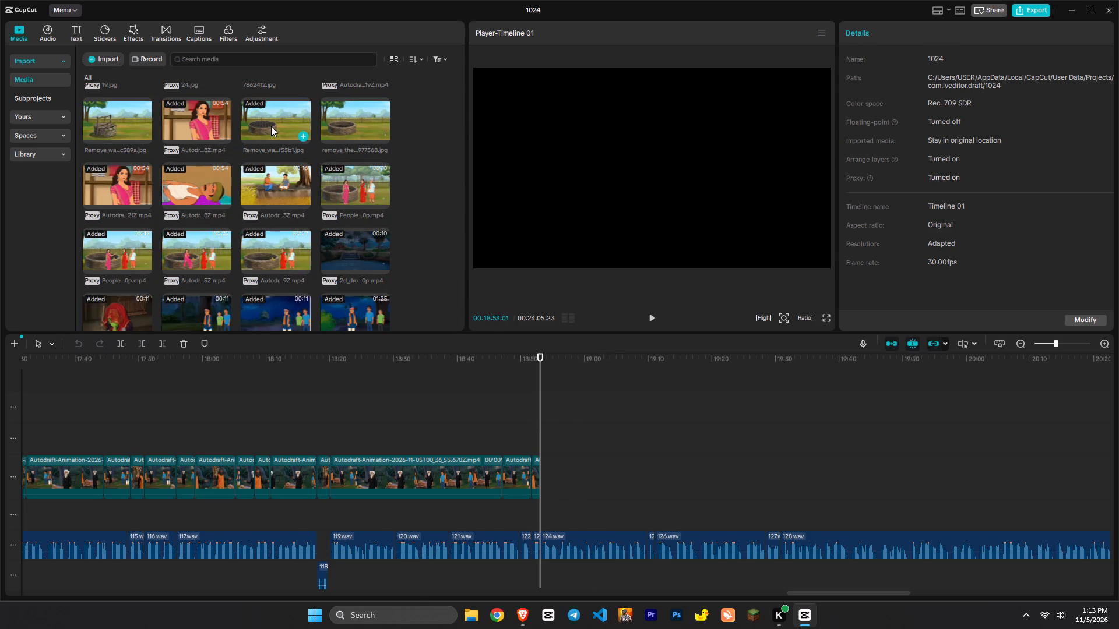
pyautogui.click(345, 128)
pyautogui.moveTo(345, 128); pyautogui.dragTo(353, 142)
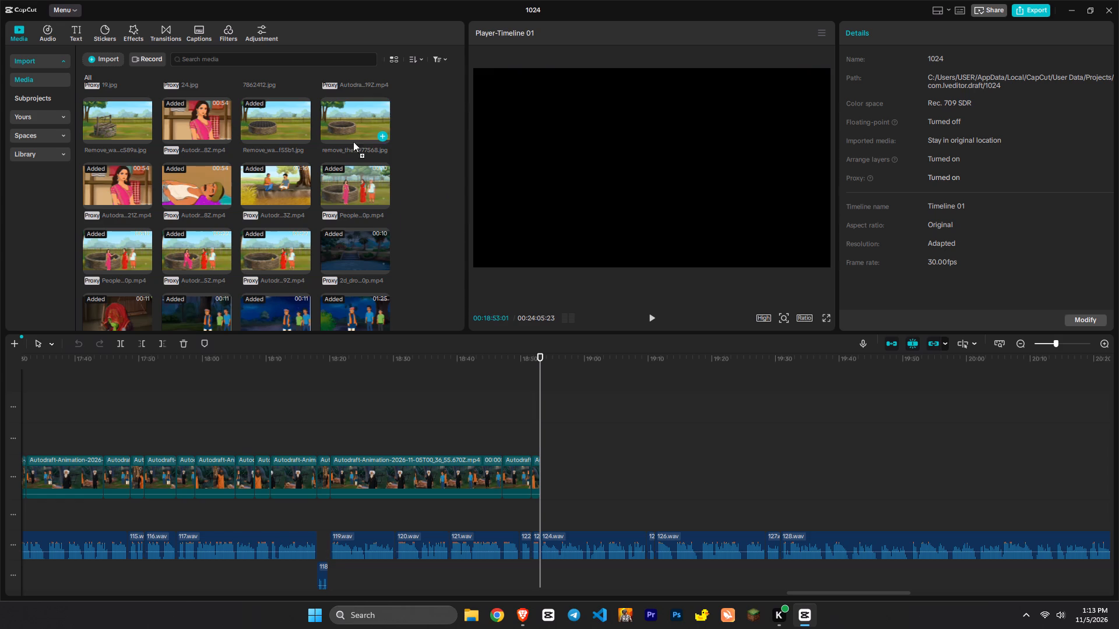
pyautogui.moveTo(353, 142); pyautogui.dragTo(555, 482)
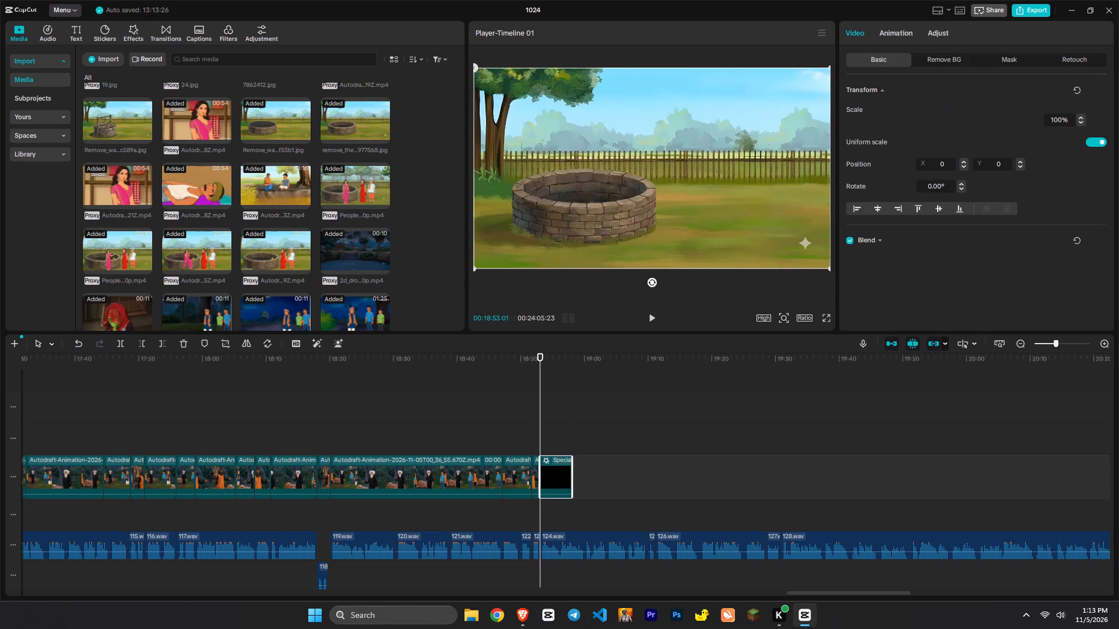
# Enlarge the well image to about 119% and reposition it to about X 166, Y 94.
pyautogui.moveTo(828, 268); pyautogui.dragTo(871, 310)
pyautogui.moveTo(752, 242); pyautogui.dragTo(768, 234)
# Place the green-screen 2D cracking wall animation on the track above, starting with the well image.
pyautogui.scroll(-6, 255, 279)
pyautogui.moveTo(194, 283); pyautogui.dragTo(509, 399)
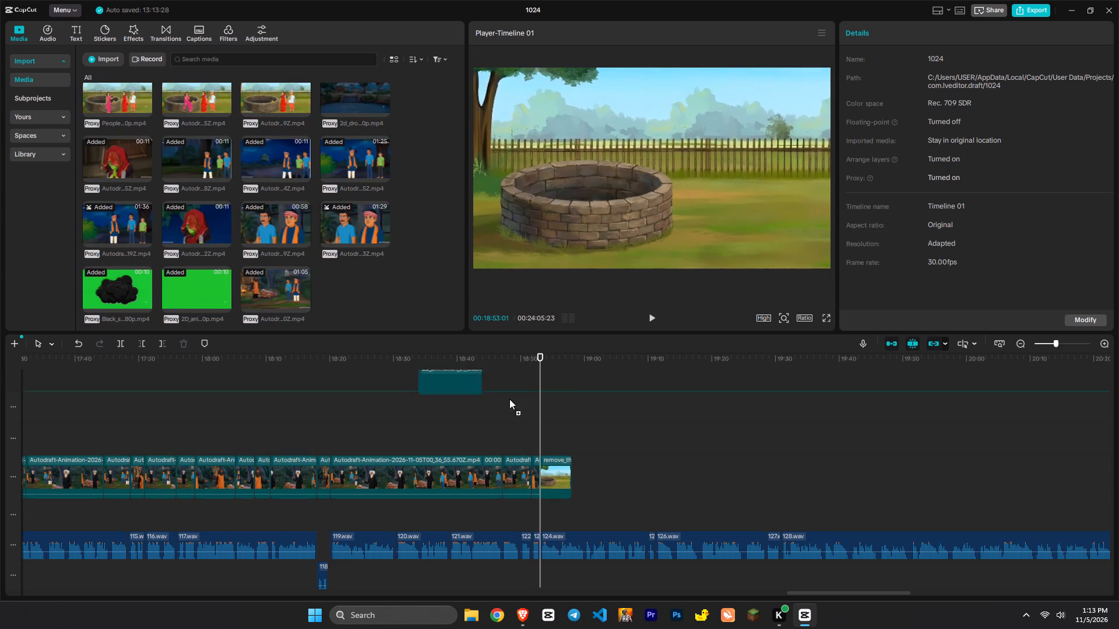
pyautogui.moveTo(509, 399); pyautogui.dragTo(540, 436)
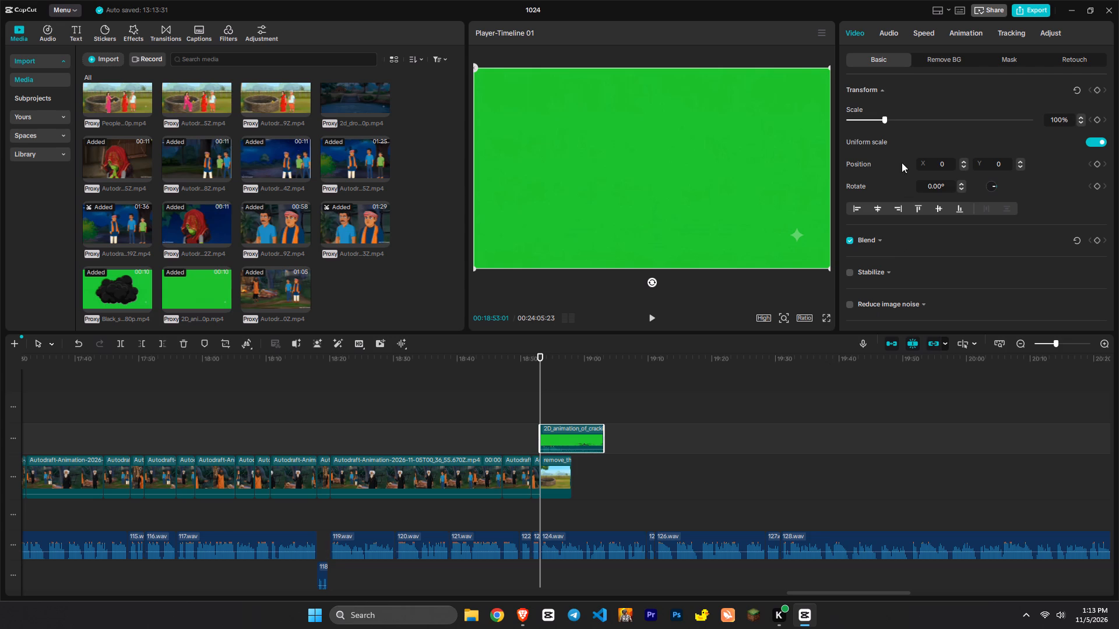
# Remove the cracking clip's green background with Chroma key, at intensity 26.
pyautogui.click(945, 63)
pyautogui.click(851, 121)
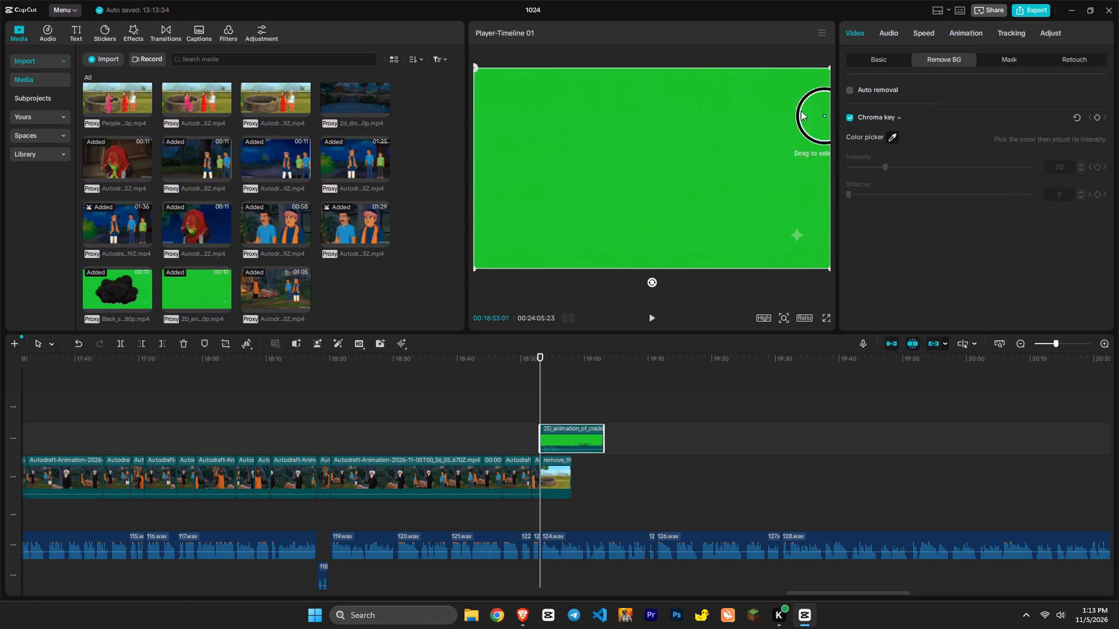
pyautogui.click(760, 107)
pyautogui.moveTo(886, 167); pyautogui.dragTo(896, 167)
# Shrink the crack overlay to about 39% and position it on the grass right of the well, about X 824, Y -542.
pyautogui.press('space')
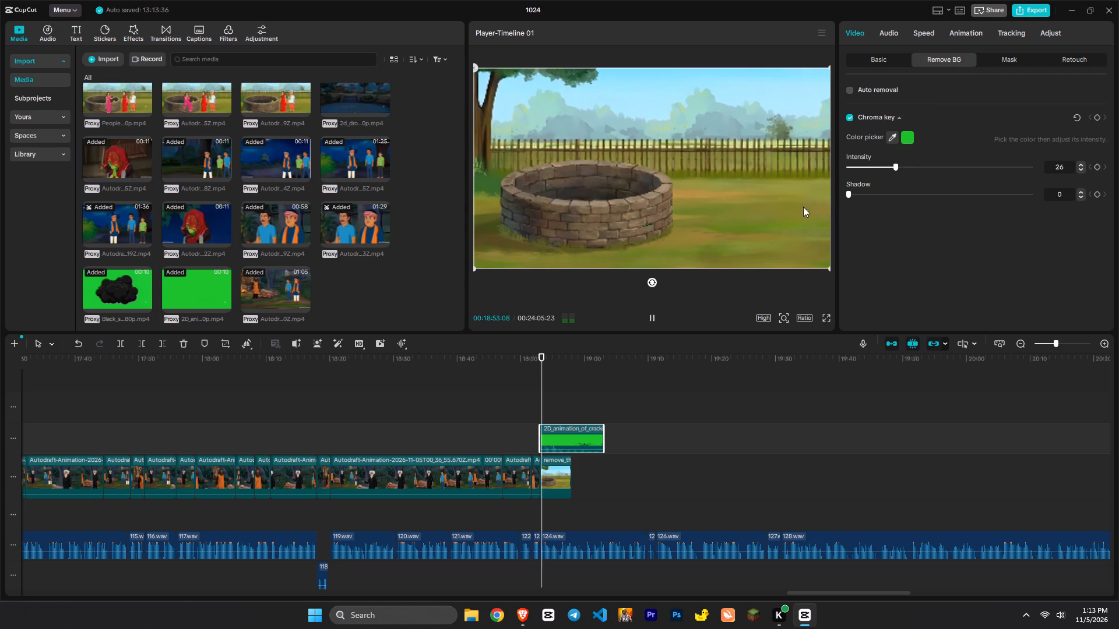
pyautogui.moveTo(828, 268); pyautogui.dragTo(784, 206)
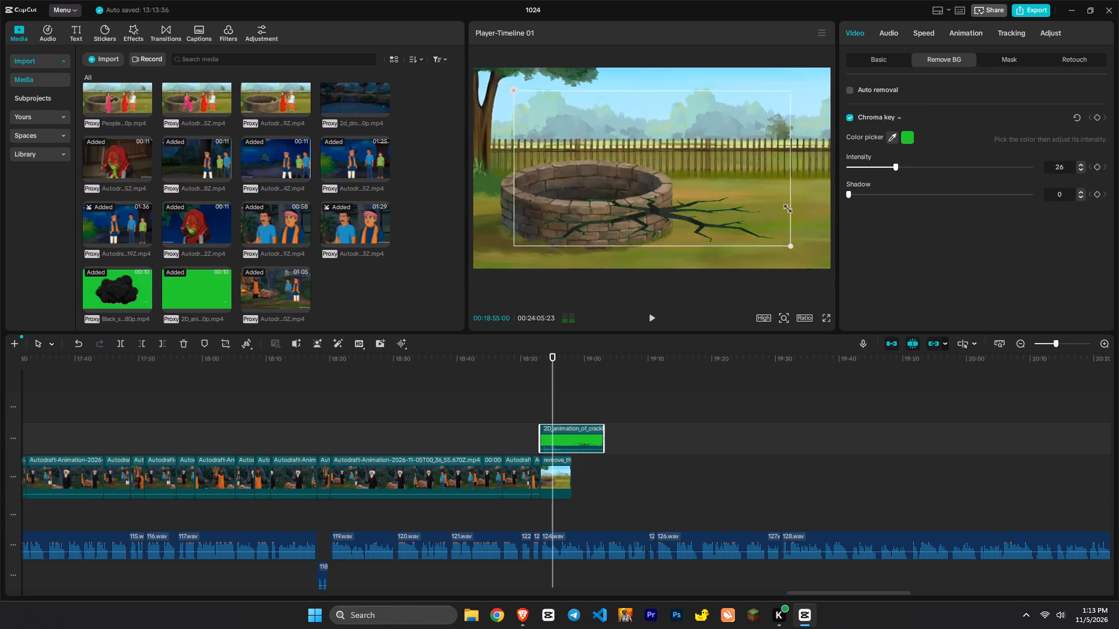
pyautogui.moveTo(784, 206); pyautogui.dragTo(678, 161)
pyautogui.moveTo(689, 165); pyautogui.dragTo(766, 215)
# Extend the well image clip so that it ends at about 19:01.
pyautogui.keyDown('ctrl'); pyautogui.scroll(4, 573, 484); pyautogui.keyUp('ctrl')
pyautogui.click(573, 484)
pyautogui.moveTo(589, 461); pyautogui.dragTo(626, 455)
# Move the crack overlay clip on the timeline so that it starts at about 18:55.
pyautogui.moveTo(602, 434); pyautogui.dragTo(607, 433)
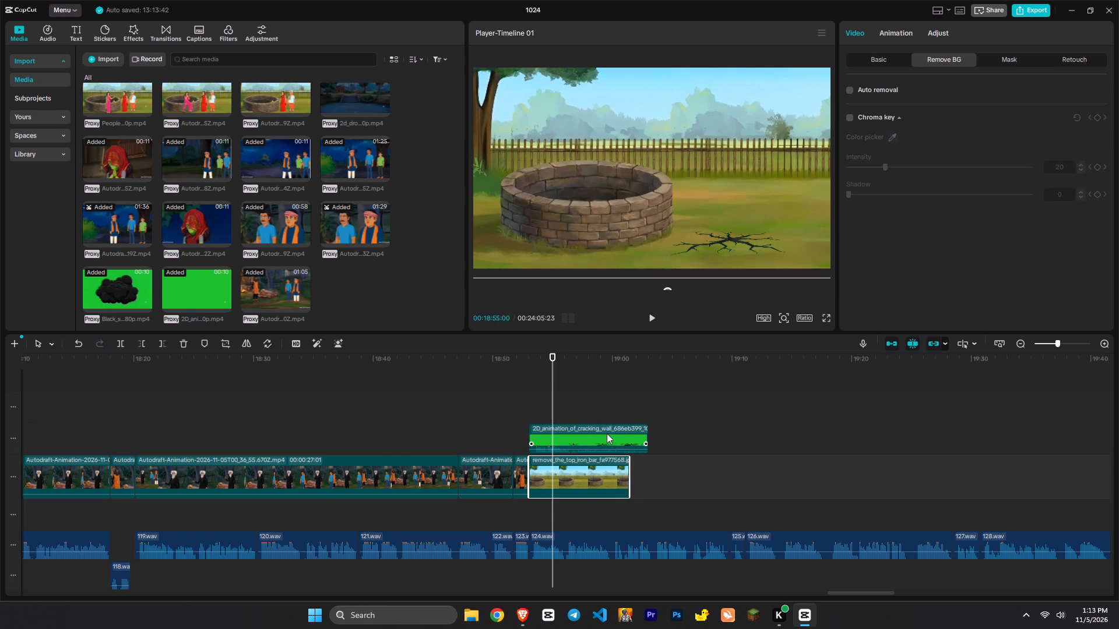
pyautogui.moveTo(607, 433); pyautogui.dragTo(635, 433)
# Play the crack animation up to 00:18:58:04 and split the overlay clip there.
pyautogui.press('space')
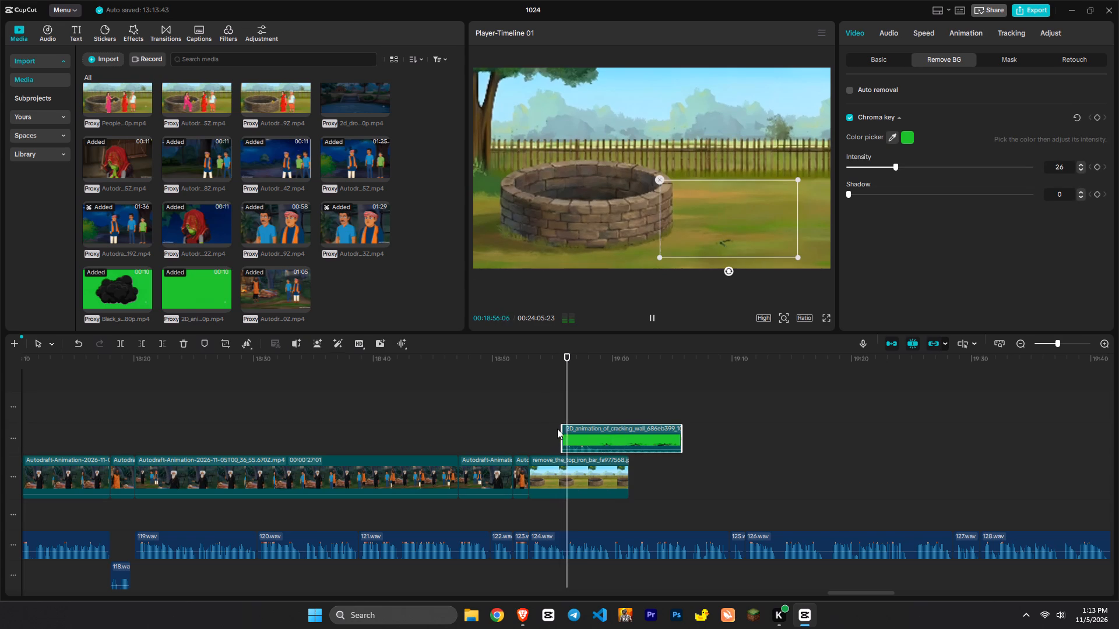
pyautogui.press('space')
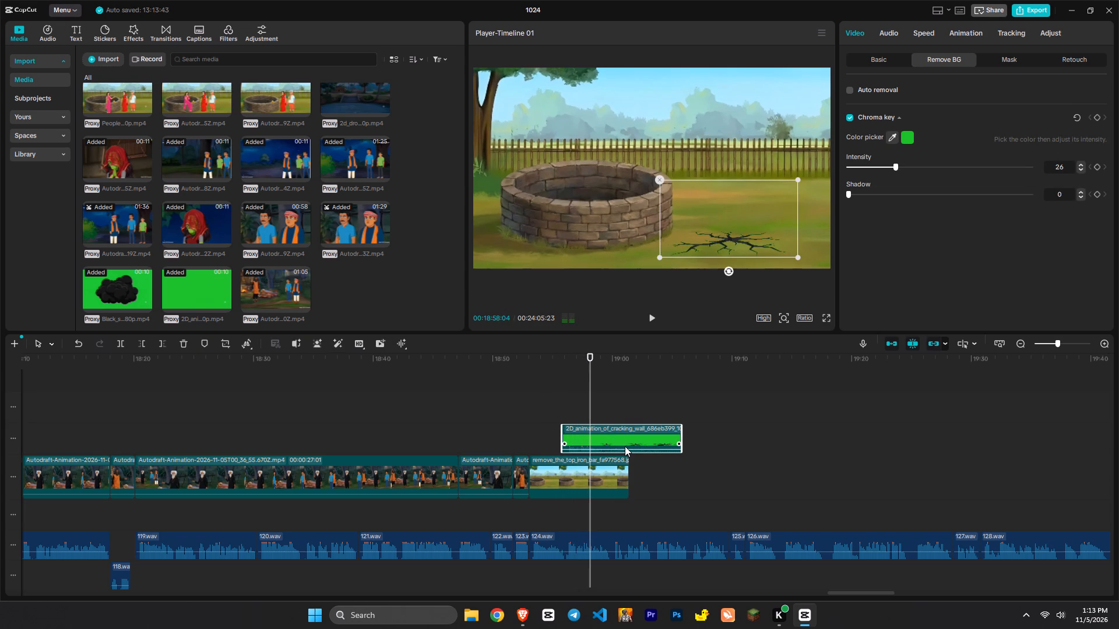
pyautogui.write('c')
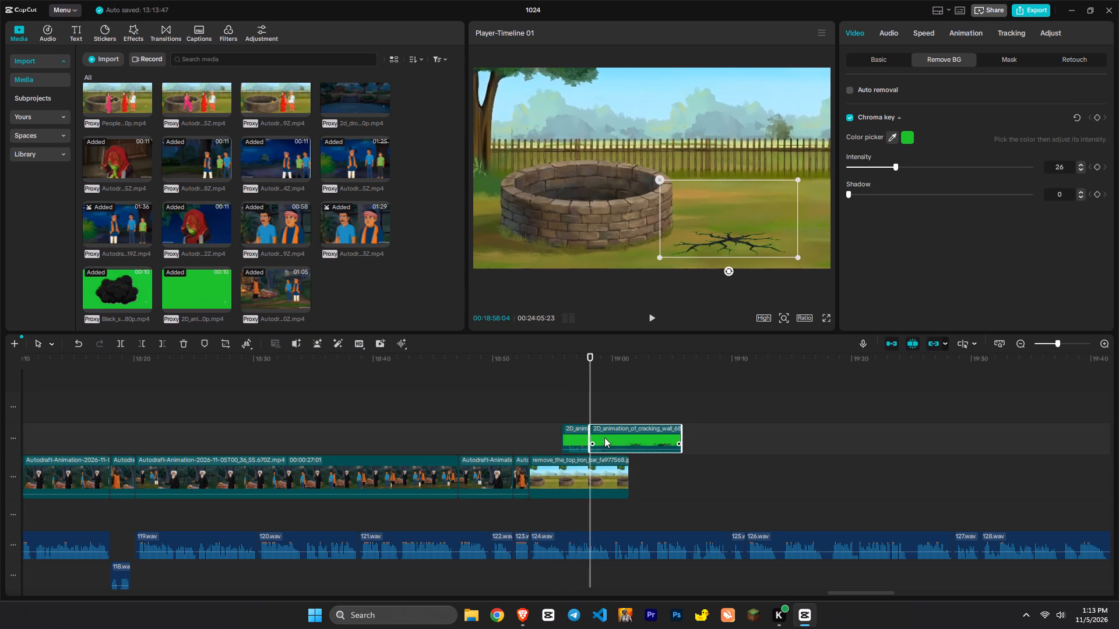
# Duplicate both crack overlay pieces onto a new track above and shift the copies to start at about 18:54.
pyautogui.keyDown('ctrl'); pyautogui.click(566, 436); pyautogui.keyUp('ctrl')
pyautogui.hotkey('ctrl', 'c')
pyautogui.hotkey('ctrl', 'v')
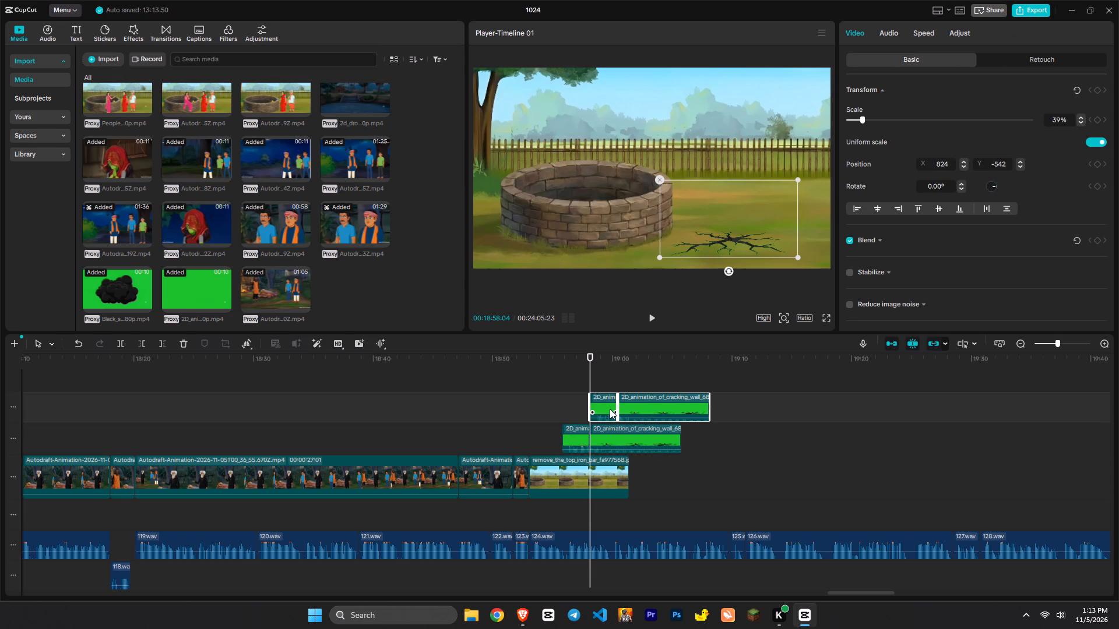
pyautogui.moveTo(607, 409); pyautogui.dragTo(565, 410)
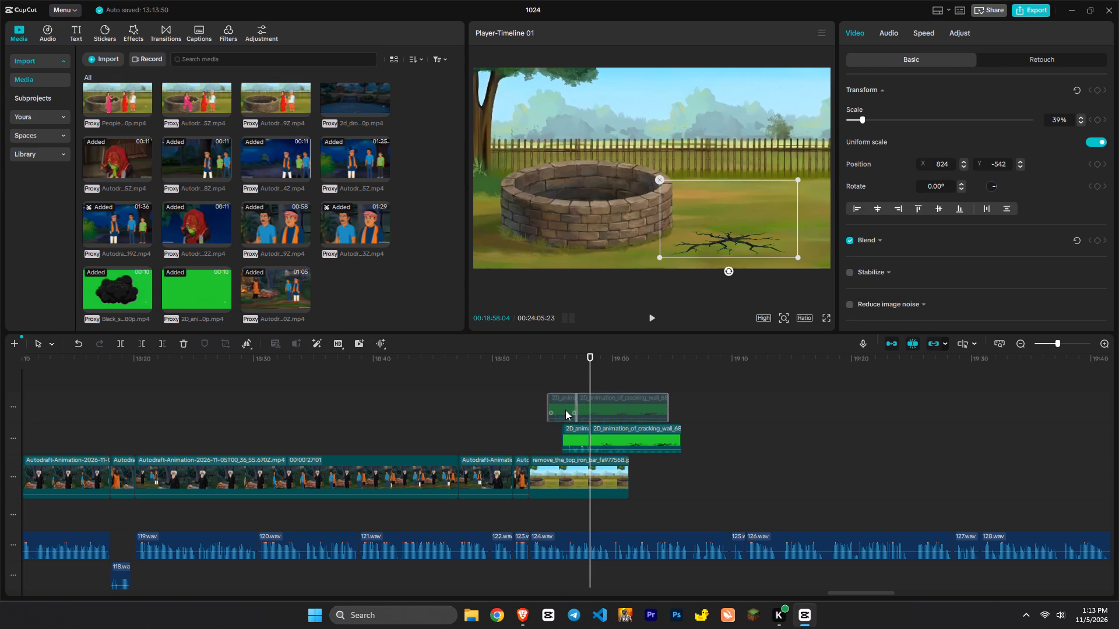
# Move the duplicated cracks to the ground at the well's lower left, about X -1485, Y -739.
pyautogui.moveTo(715, 228); pyautogui.dragTo(504, 235)
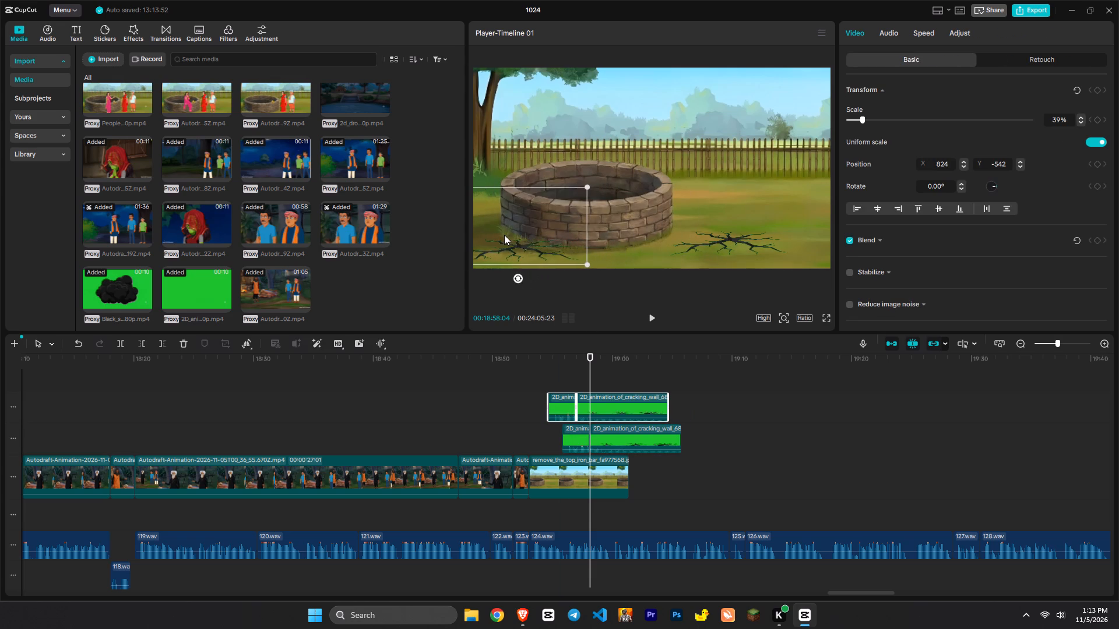
pyautogui.moveTo(504, 235); pyautogui.dragTo(500, 246)
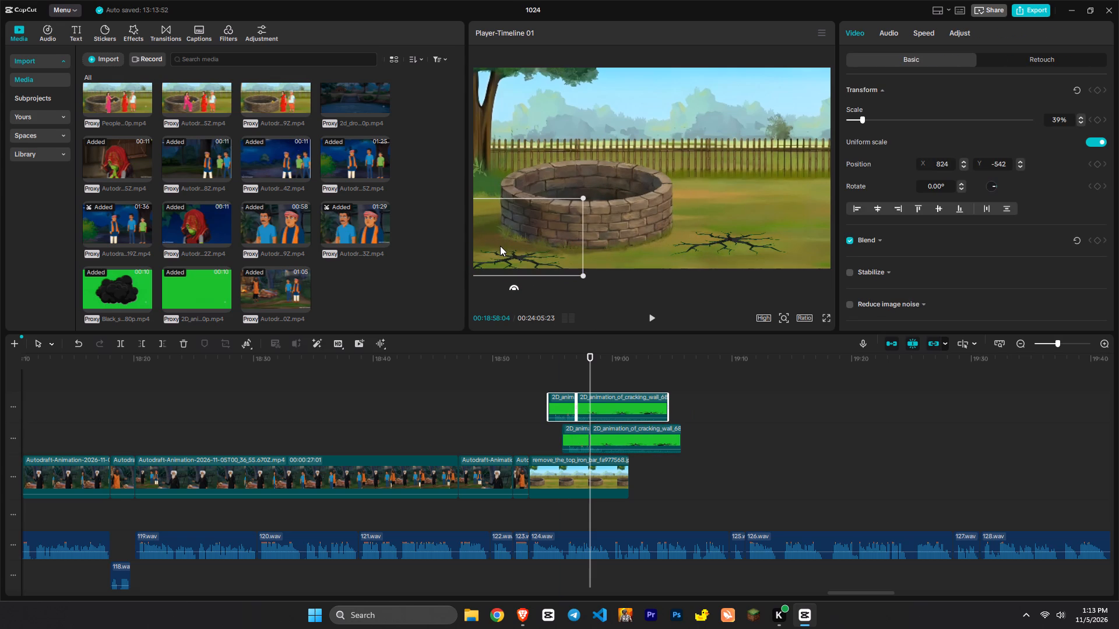
# Preview both crack overlays and extend the well image clip past their ends to a duration of 00:00:21:05.
pyautogui.click(536, 396)
pyautogui.press('space')
pyautogui.keyDown('ctrl'); pyautogui.scroll(2, 587, 415); pyautogui.keyUp('ctrl')
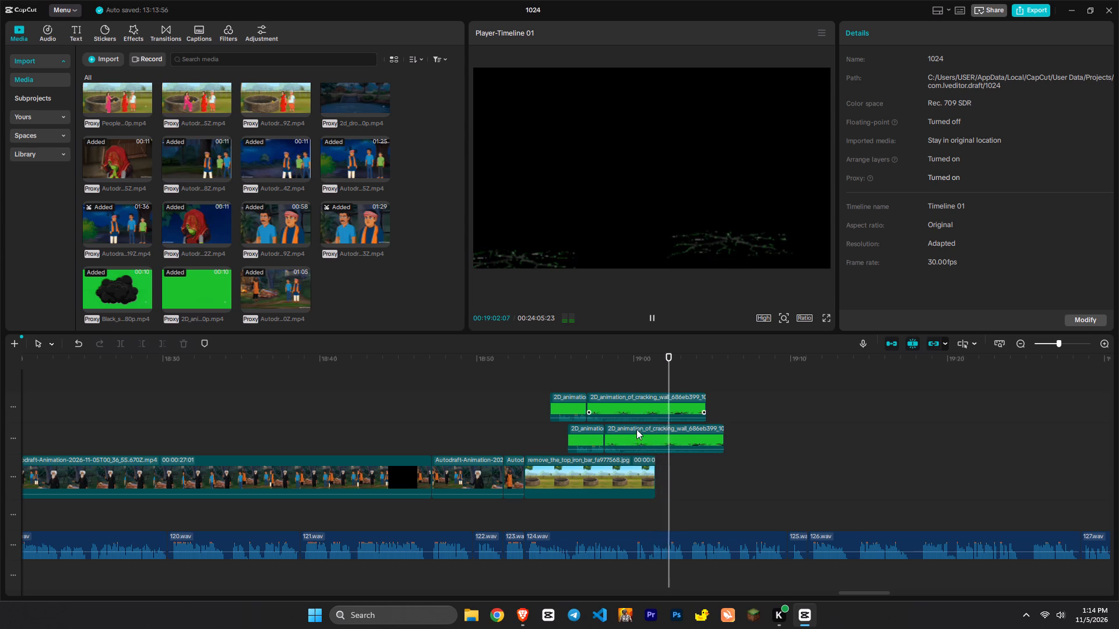
pyautogui.click(627, 473)
pyautogui.moveTo(656, 475); pyautogui.dragTo(776, 475)
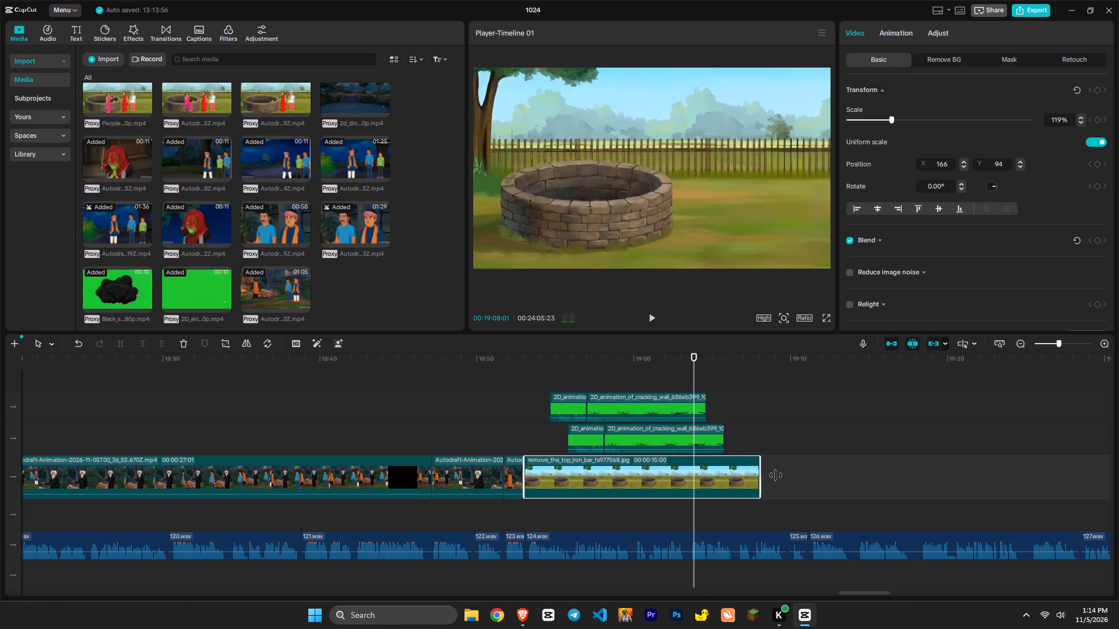
pyautogui.moveTo(776, 475); pyautogui.dragTo(854, 478)
# Trim the lower crack overlay and the well image to end with the upper crack overlay at 00:19:04:19.
pyautogui.click(690, 407)
pyautogui.press('space')
pyautogui.press('space')
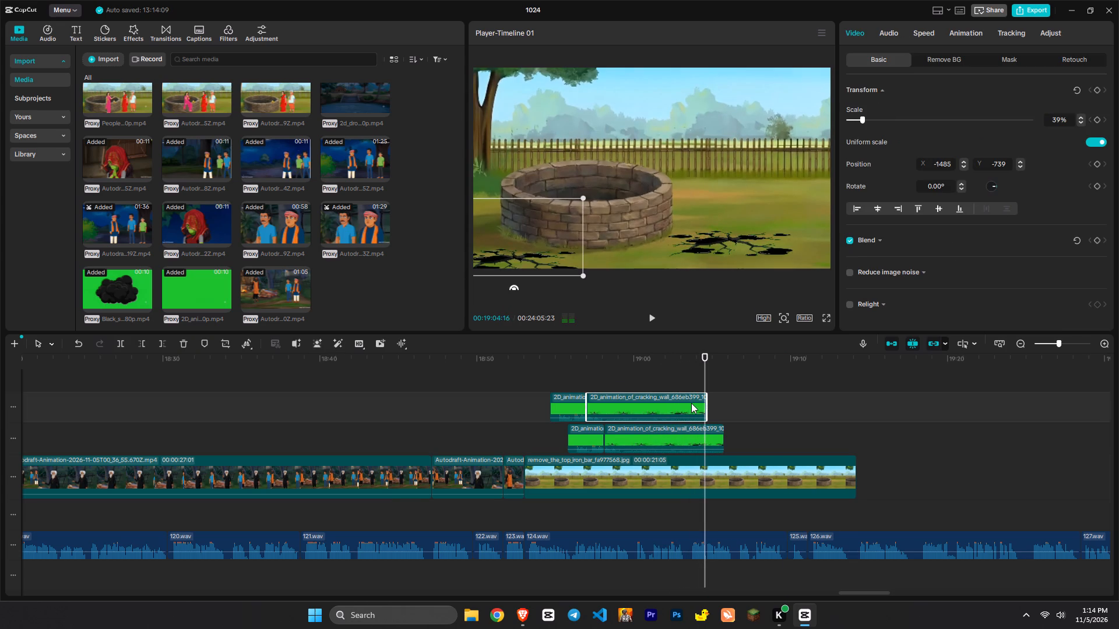
pyautogui.moveTo(703, 379); pyautogui.dragTo(737, 379)
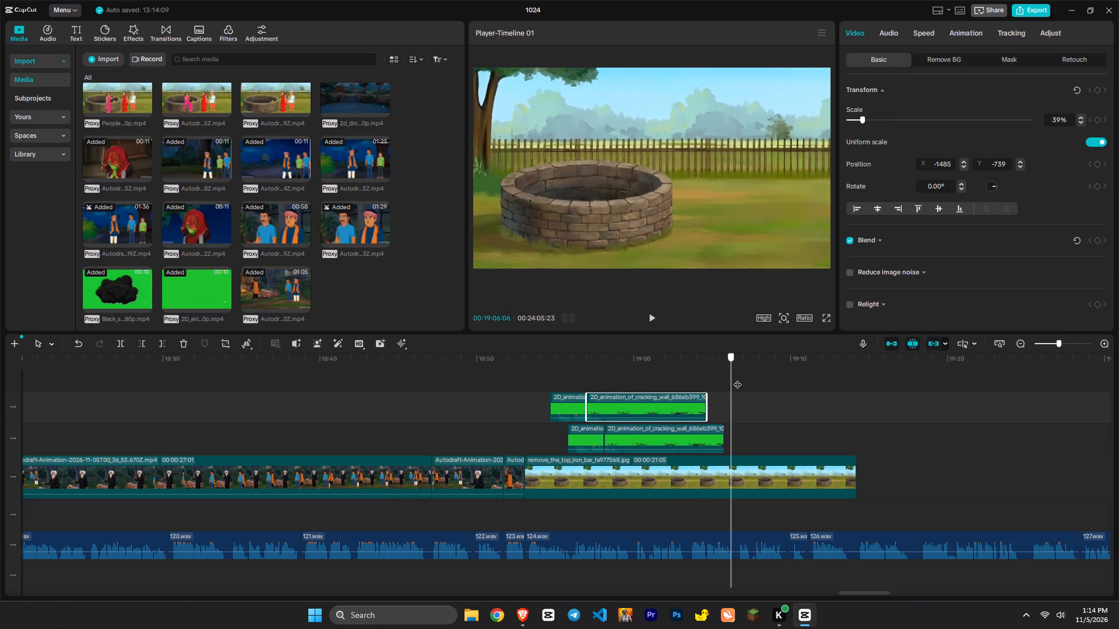
pyautogui.moveTo(737, 379); pyautogui.dragTo(705, 384)
pyautogui.click(699, 431)
pyautogui.press('w')
pyautogui.click(713, 465)
pyautogui.press('w')
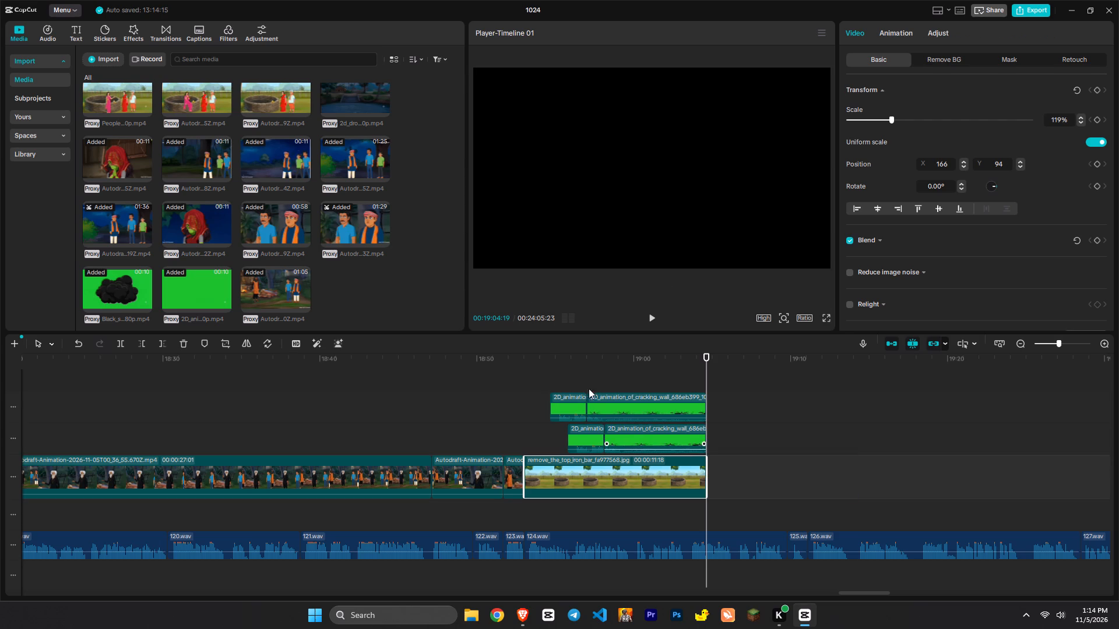
# Add the same stone well image again at the end of the main track, right after the trimmed one.
pyautogui.scroll(4, 298, 257)
pyautogui.moveTo(351, 167); pyautogui.dragTo(578, 270)
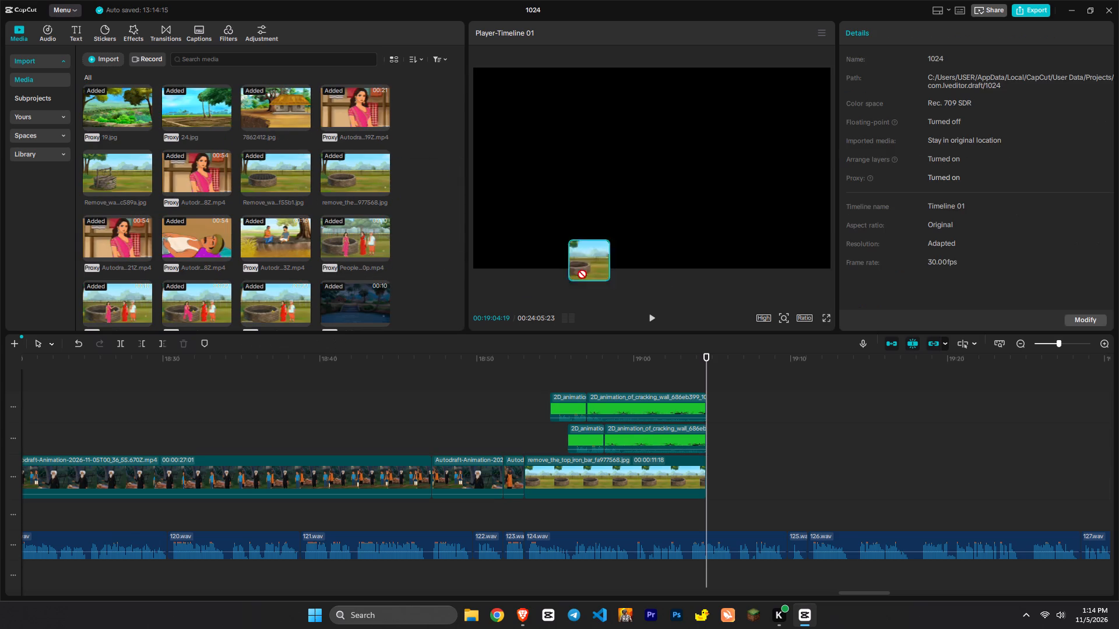
pyautogui.moveTo(578, 270); pyautogui.dragTo(736, 465)
# Enlarge the newly added well image to 219% and position it at X 1682, Y 185 to centre the well, and preview it.
pyautogui.moveTo(828, 268); pyautogui.dragTo(1118, 476)
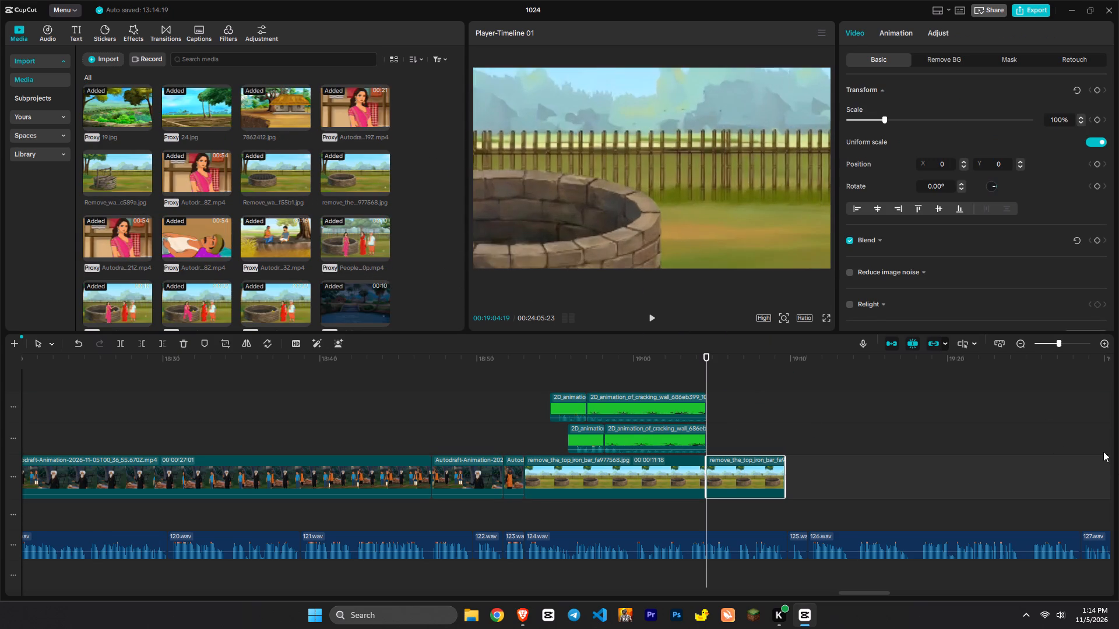
pyautogui.moveTo(685, 271); pyautogui.dragTo(842, 253)
pyautogui.press('space')
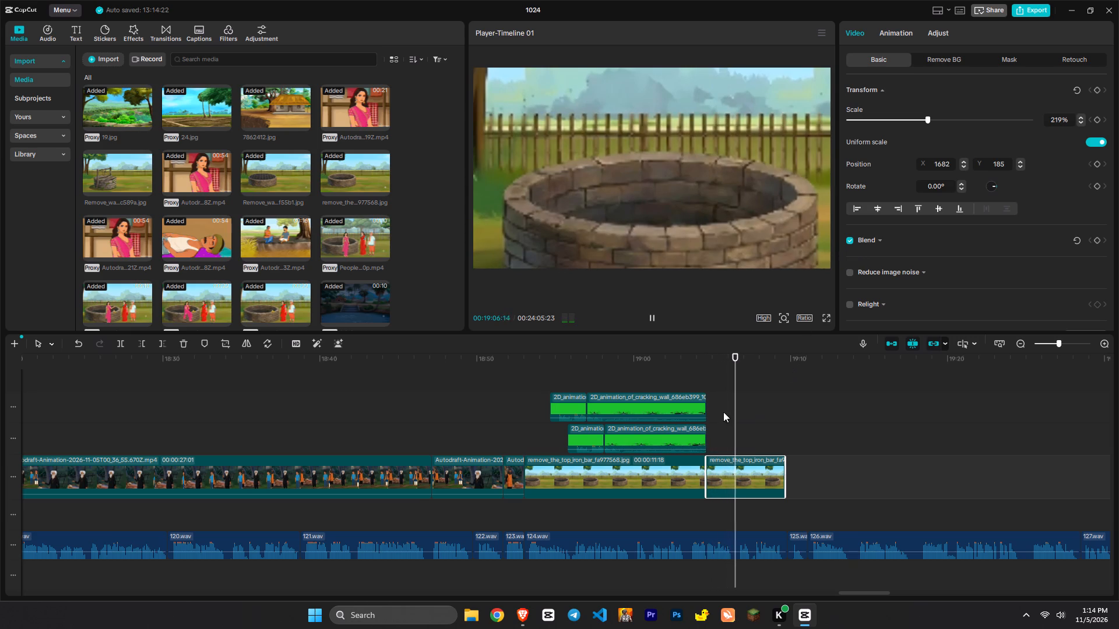
# Place the black smoke cloud clip on the overlay track above the second well image, starting at 00:19:04:19.
pyautogui.click(704, 375)
pyautogui.scroll(-6, 234, 252)
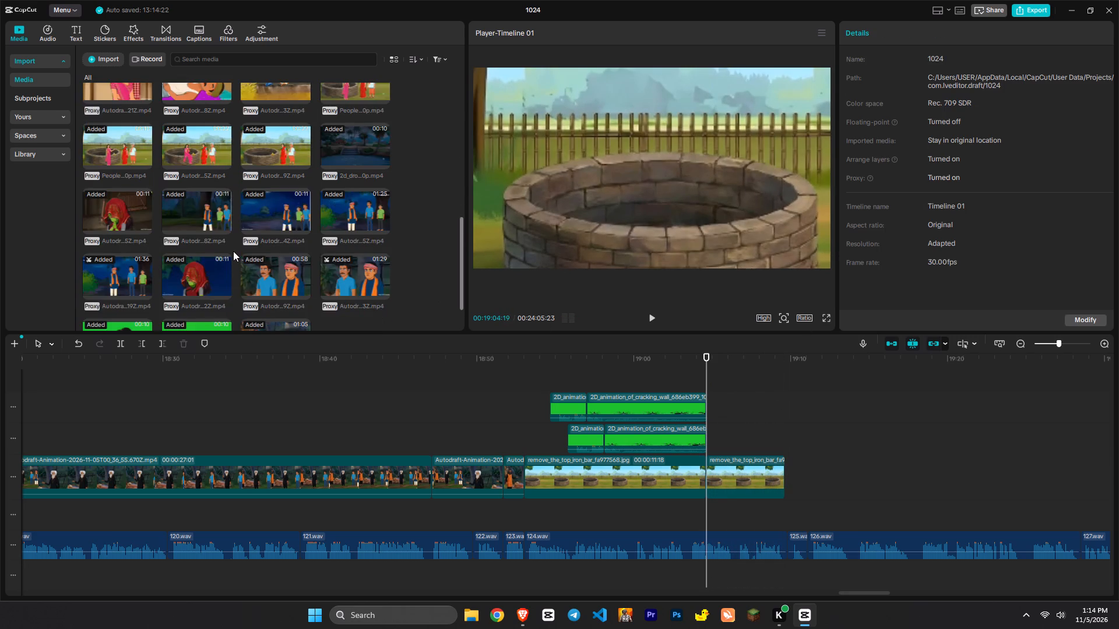
pyautogui.scroll(-3, 233, 251)
pyautogui.moveTo(118, 282); pyautogui.dragTo(708, 434)
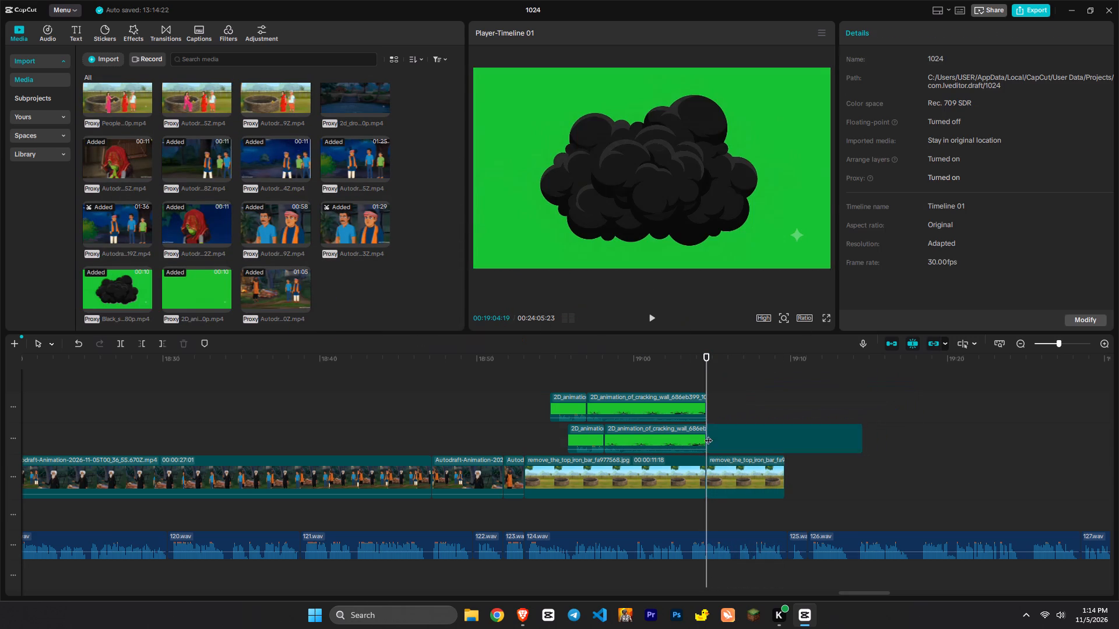
# Key out the smoke clip's green background with Chroma key at intensity 69.
pyautogui.click(951, 58)
pyautogui.click(848, 116)
pyautogui.click(801, 101)
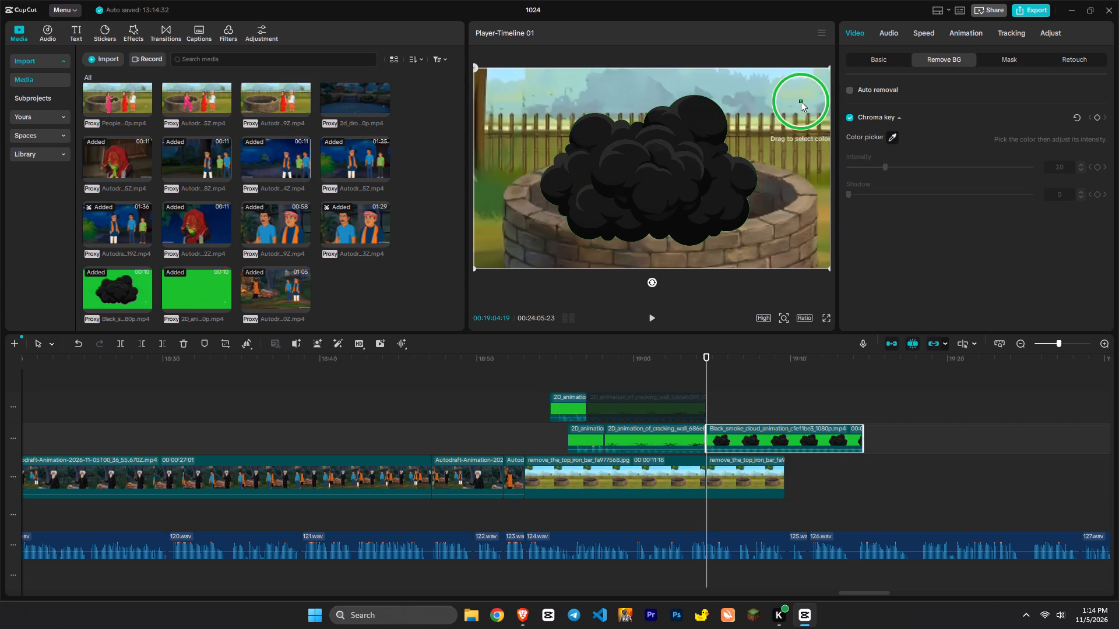
pyautogui.moveTo(888, 166); pyautogui.dragTo(974, 168)
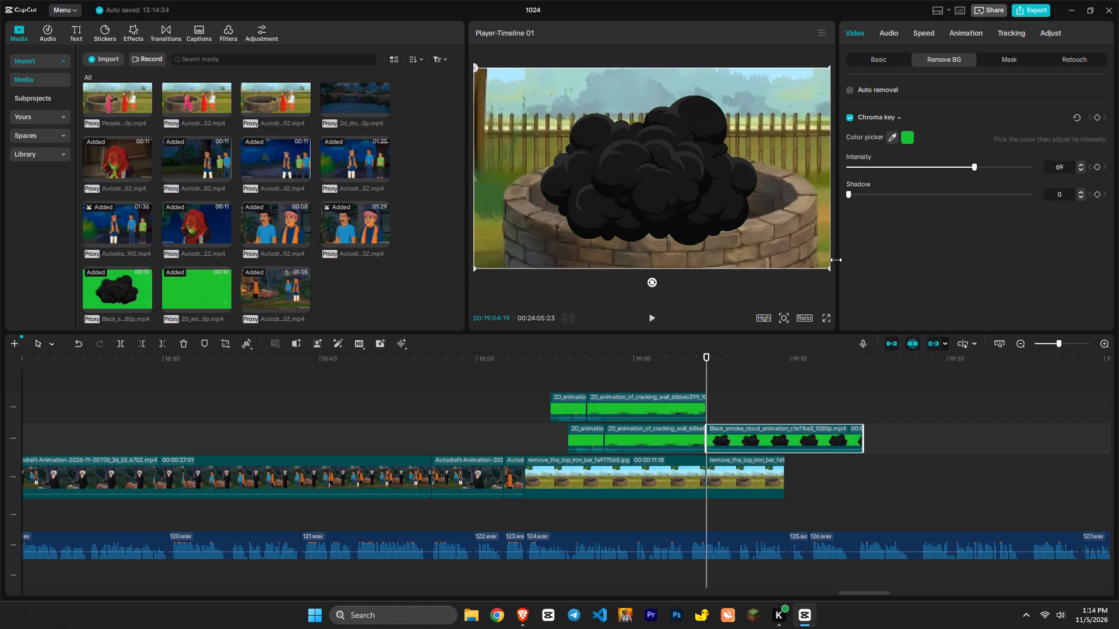
# Shrink the smoke cloud to about a third of the frame's width and place it inside the well at X 110, Y -241.
pyautogui.moveTo(830, 267); pyautogui.dragTo(661, 163)
pyautogui.moveTo(661, 163); pyautogui.dragTo(671, 160)
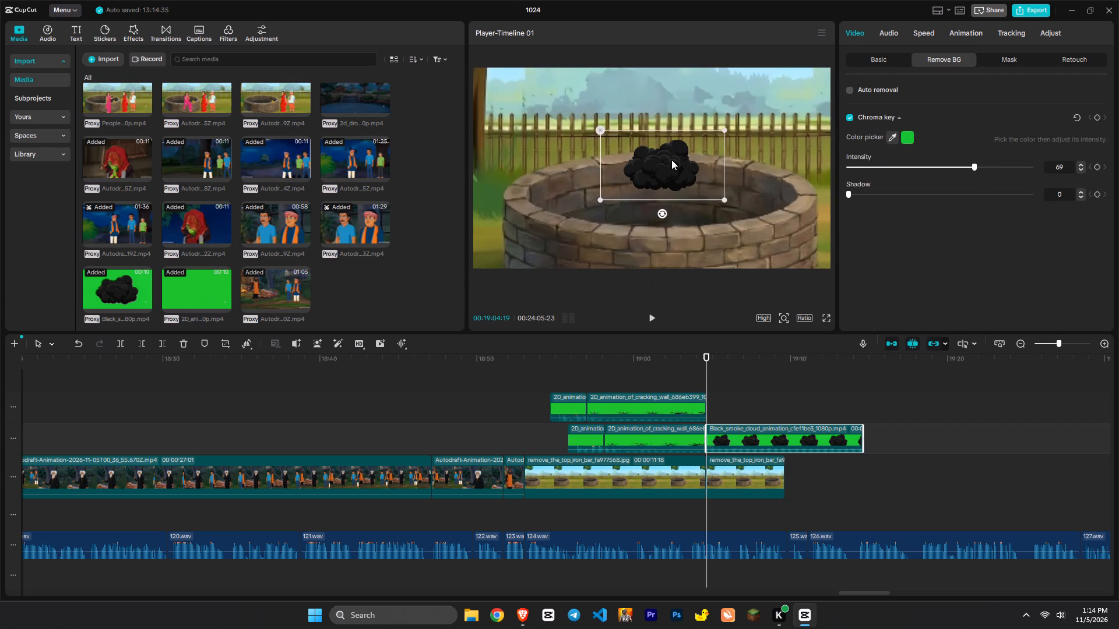
pyautogui.moveTo(671, 160); pyautogui.dragTo(671, 185)
# Keyframe a smoke fade-in from 0% opacity at the clip's start to 100% at 00:19:06:10.
pyautogui.click(874, 64)
pyautogui.scroll(-2, 936, 248)
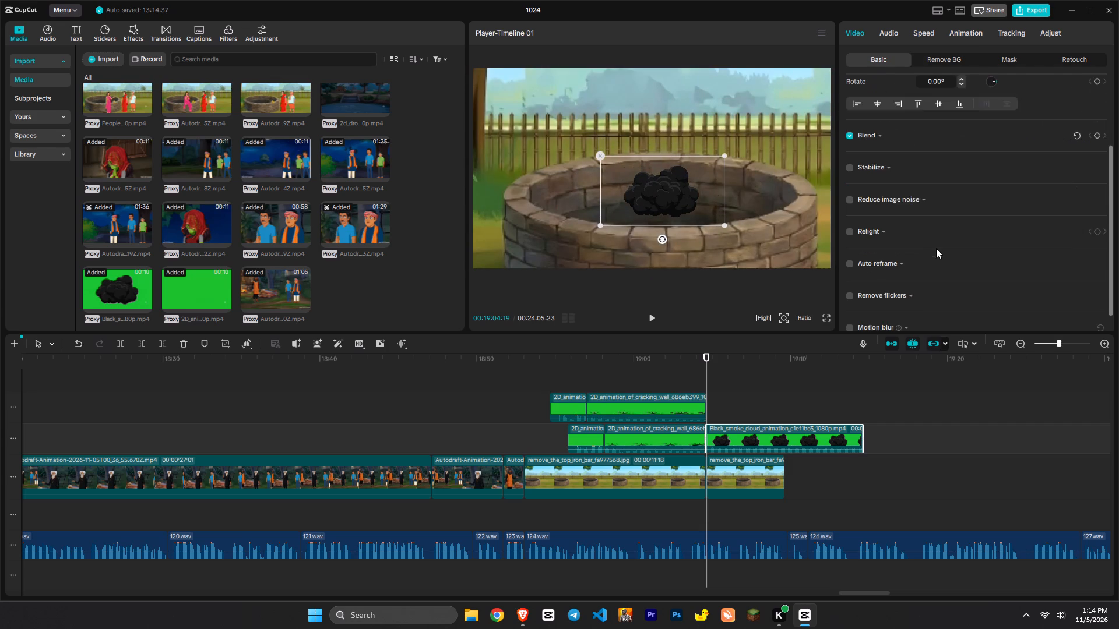
pyautogui.scroll(1, 901, 190)
pyautogui.click(883, 187)
pyautogui.moveTo(968, 239); pyautogui.dragTo(680, 211)
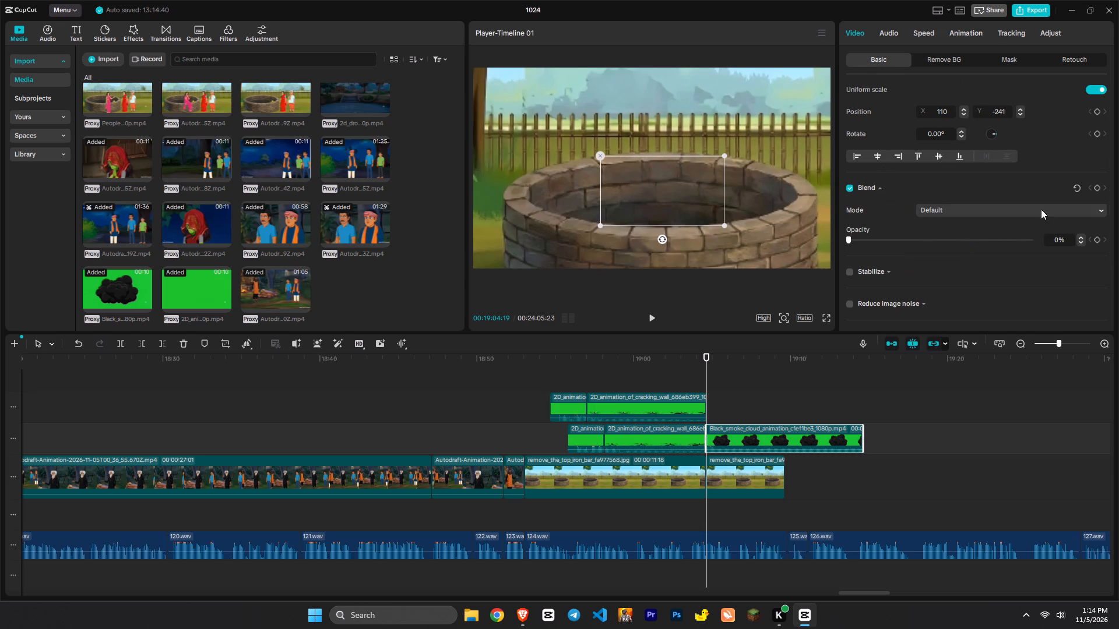
pyautogui.click(1100, 188)
pyautogui.press('x')
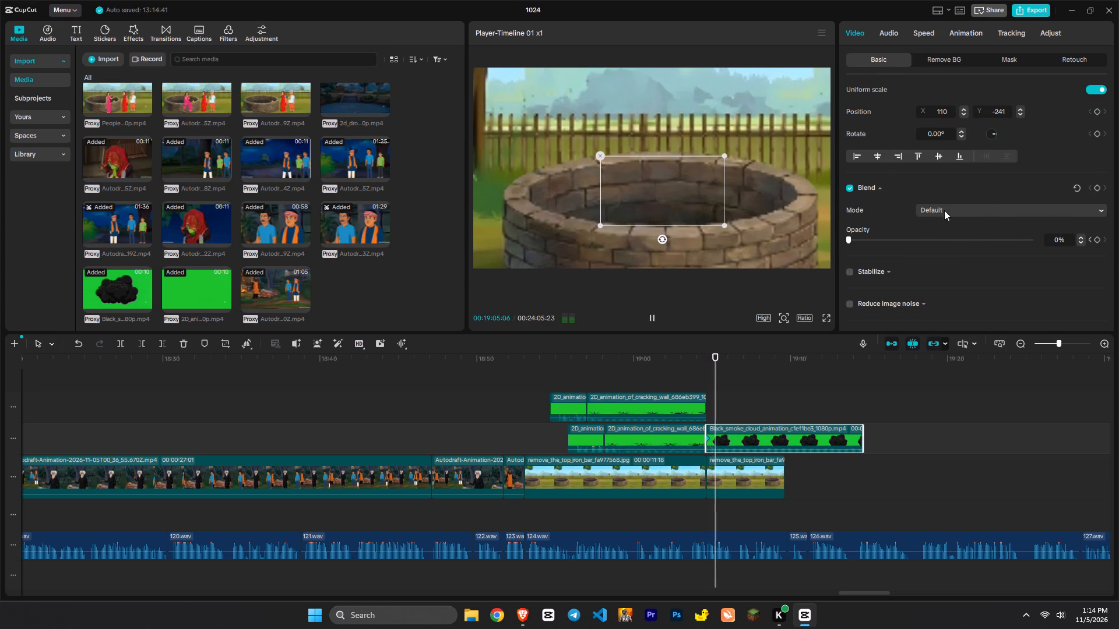
pyautogui.moveTo(891, 241); pyautogui.dragTo(1118, 239)
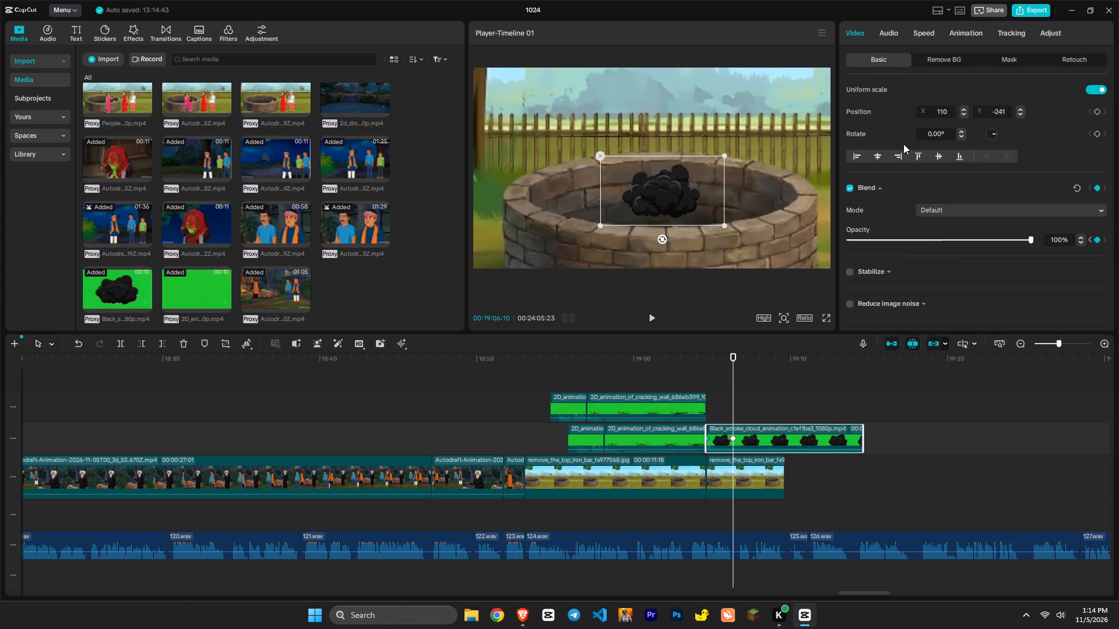
# Keyframe the smoke from 00:19:06:10 to grow and rise to X 119, Y 38 at 00:19:07:06.
pyautogui.press('r')
pyautogui.press('space')
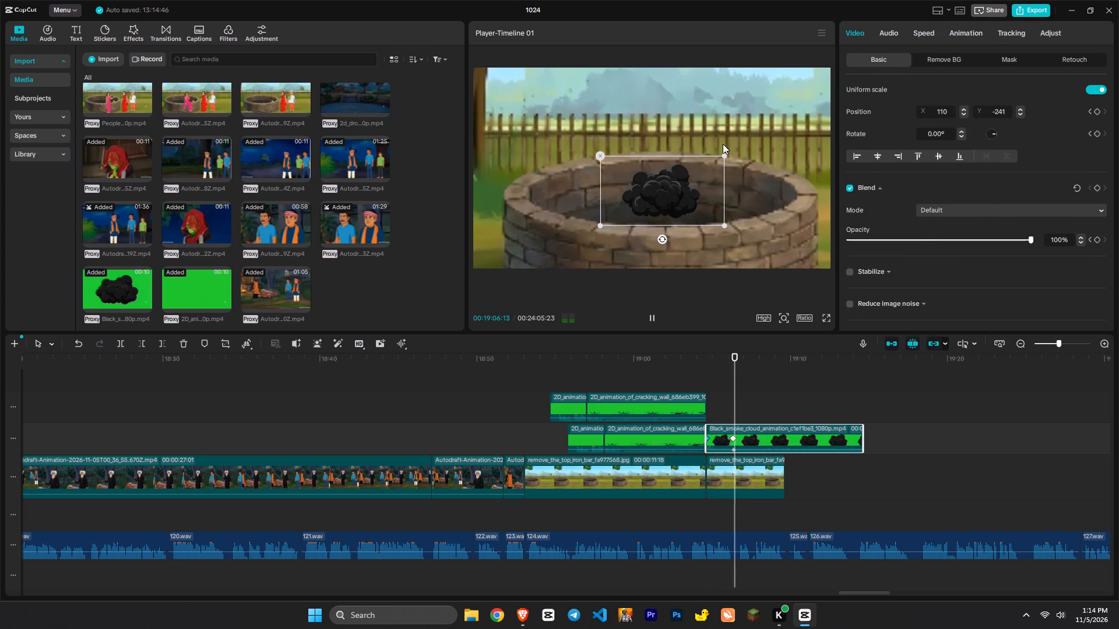
pyautogui.moveTo(724, 156); pyautogui.dragTo(798, 158)
pyautogui.moveTo(653, 190); pyautogui.dragTo(658, 172)
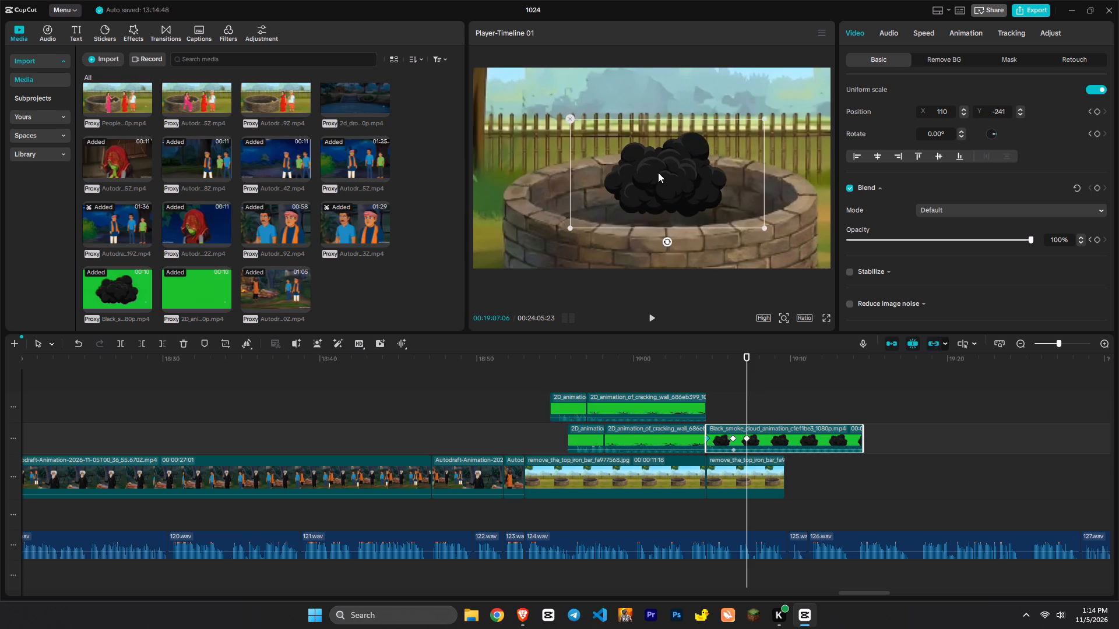
pyautogui.moveTo(658, 172); pyautogui.dragTo(654, 164)
pyautogui.press('space')
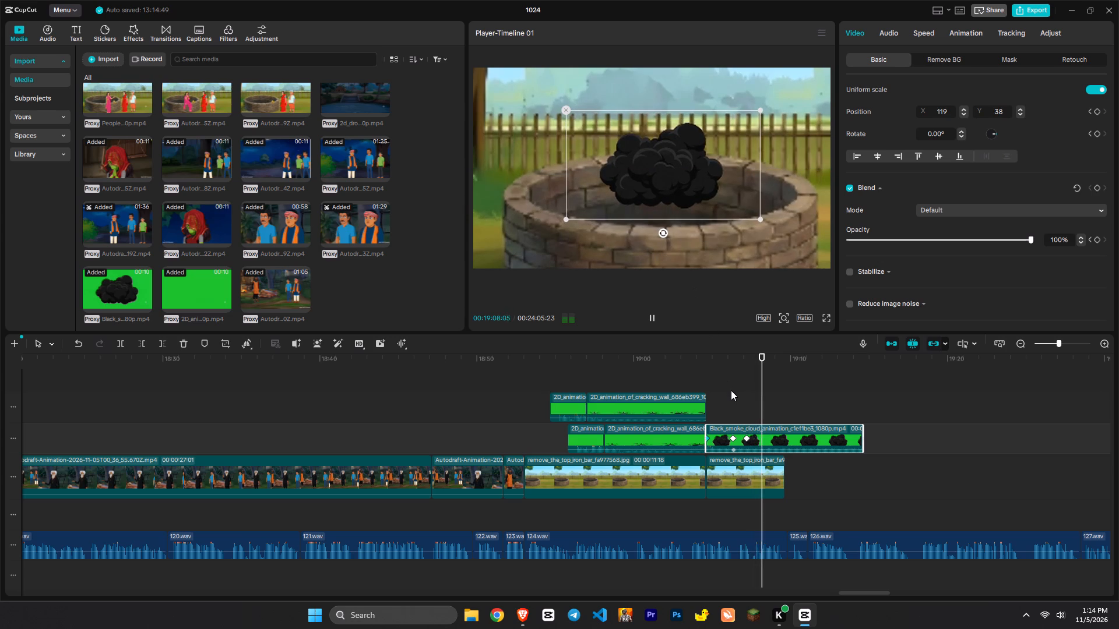
# Extend the second well image clip to a duration of 00:00:20:24.
pyautogui.click(776, 479)
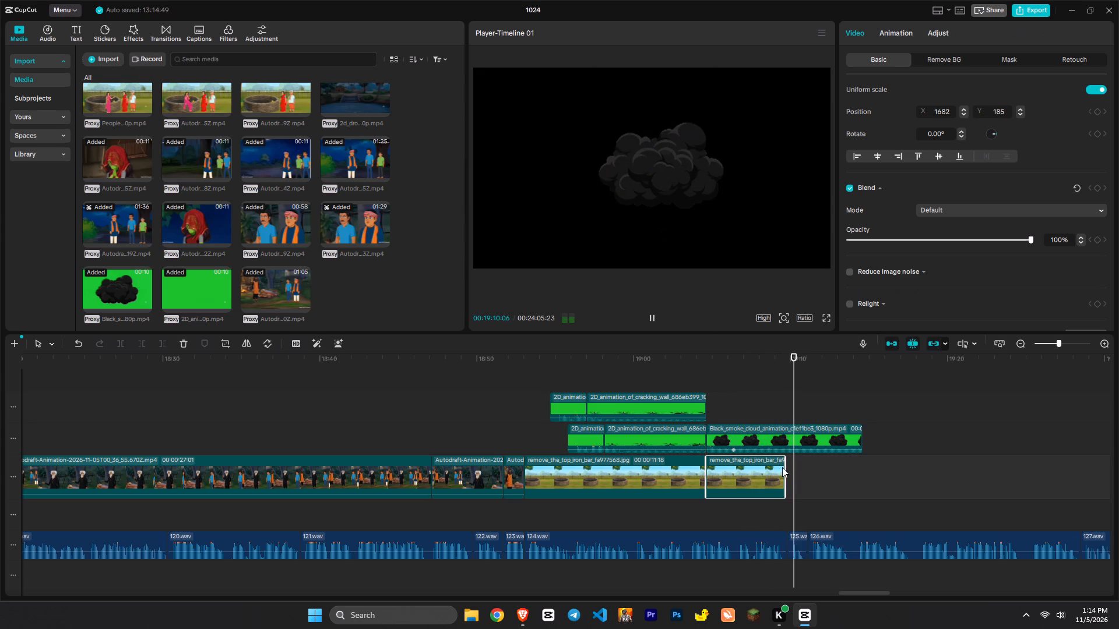
pyautogui.moveTo(784, 464); pyautogui.dragTo(1029, 465)
pyautogui.press('space')
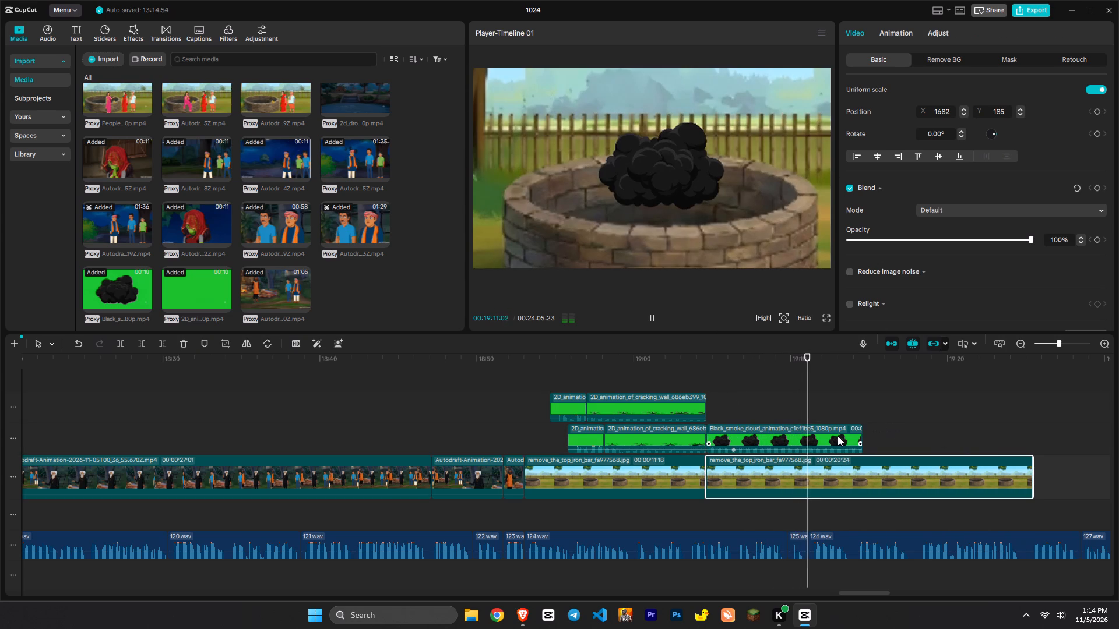
# Keyframe the smoke from 00:19:09:24 to grow to 79% at X 113, Y 119 by 00:19:10:29.
pyautogui.click(837, 436)
pyautogui.click(789, 415)
pyautogui.click(790, 430)
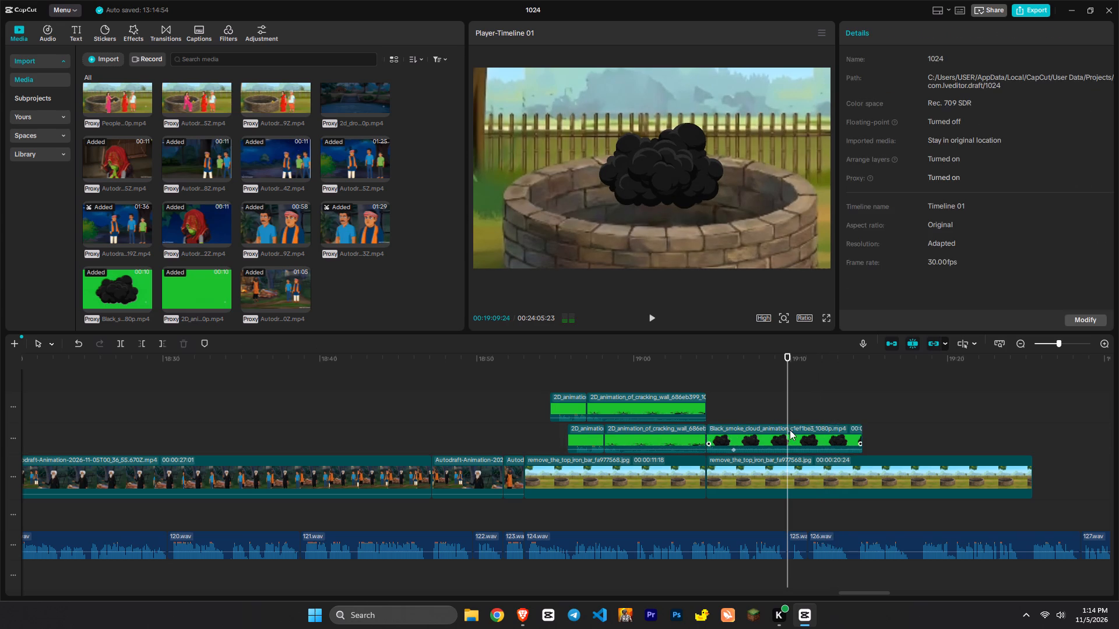
pyautogui.write('r')
pyautogui.press('space')
pyautogui.moveTo(872, 121); pyautogui.dragTo(874, 121)
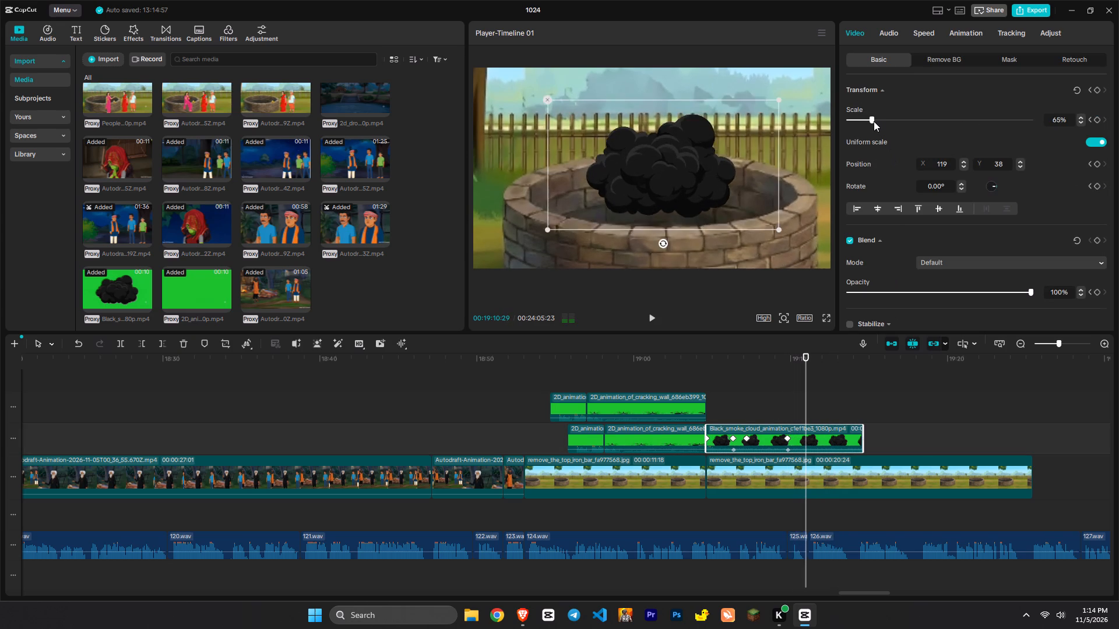
pyautogui.moveTo(874, 121); pyautogui.dragTo(877, 121)
pyautogui.moveTo(776, 175); pyautogui.dragTo(775, 167)
# Split the smoke clip at 00:19:13:25, extend the split-off piece to full length, butt it against the first piece, and preview the scene.
pyautogui.press('space')
pyautogui.press('x')
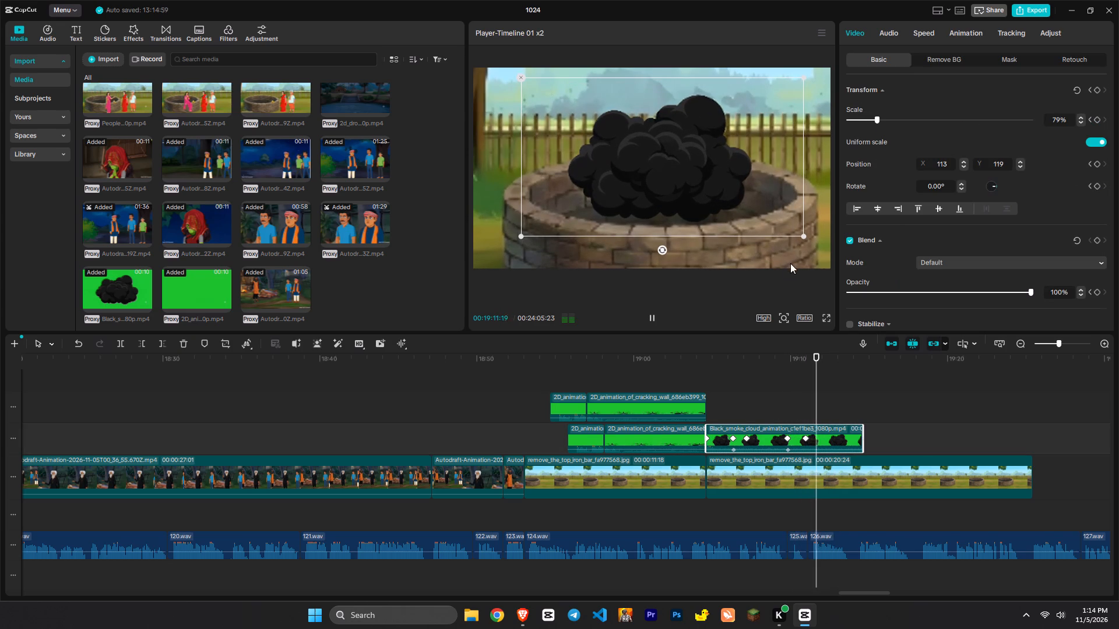
pyautogui.press('space')
pyautogui.press('c')
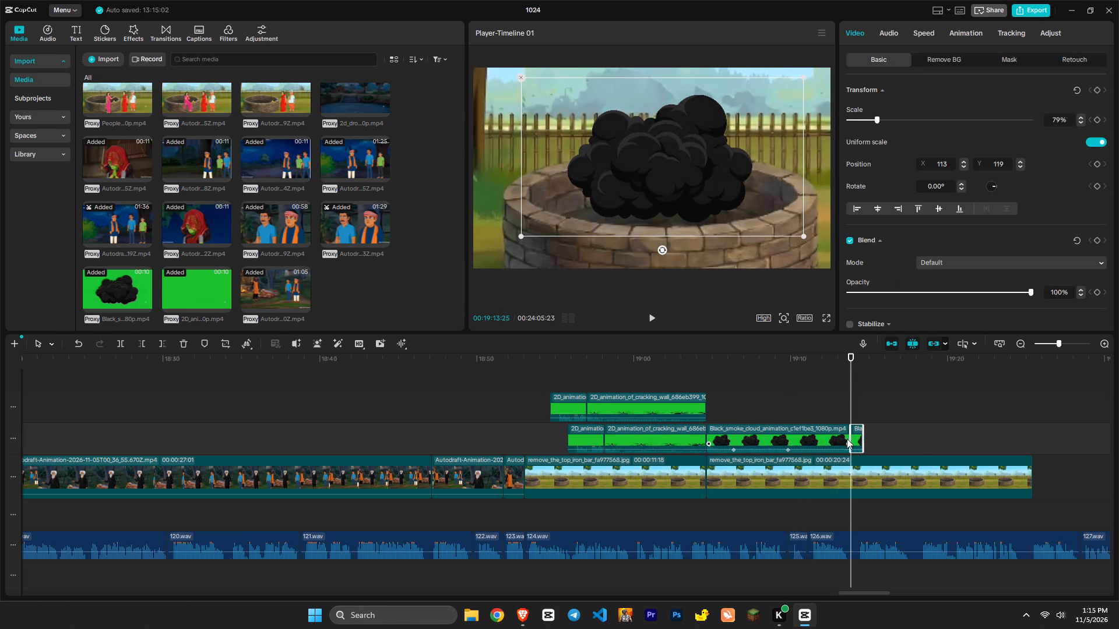
pyautogui.moveTo(849, 434); pyautogui.dragTo(674, 442)
pyautogui.moveTo(857, 432); pyautogui.dragTo(898, 432)
pyautogui.moveTo(898, 432); pyautogui.dragTo(1037, 432)
pyautogui.moveTo(1032, 436); pyautogui.dragTo(527, 415)
pyautogui.moveTo(913, 437); pyautogui.dragTo(893, 440)
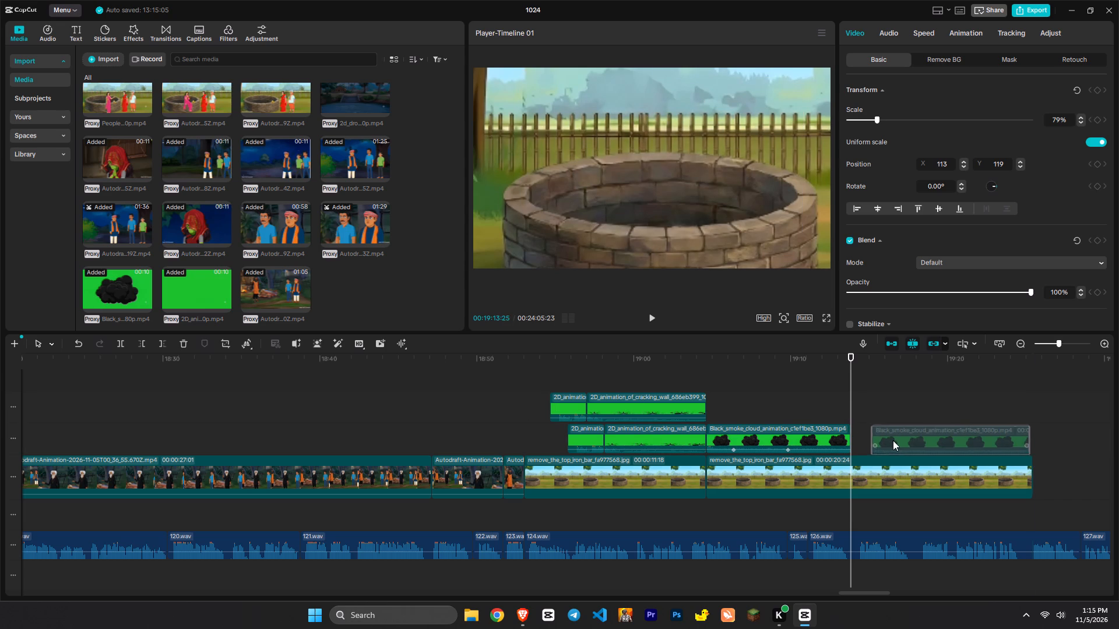
pyautogui.moveTo(893, 440); pyautogui.dragTo(876, 444)
pyautogui.click(807, 387)
pyautogui.press('space')
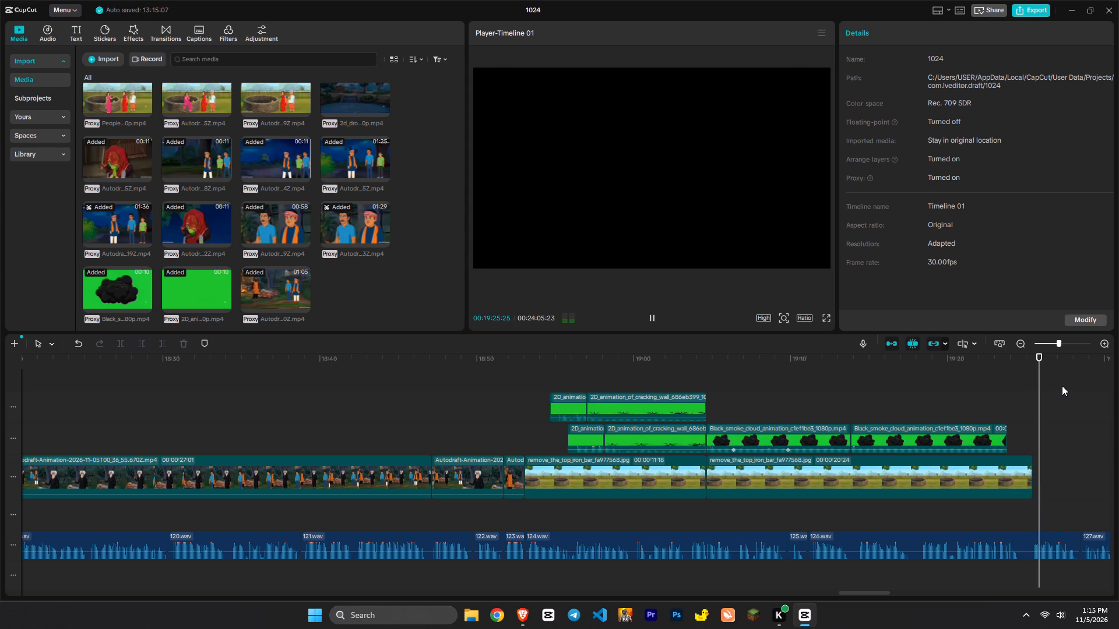
# Paste a copy of the second smoke clip directly after it at 00:19:23:24.
pyautogui.click(1013, 393)
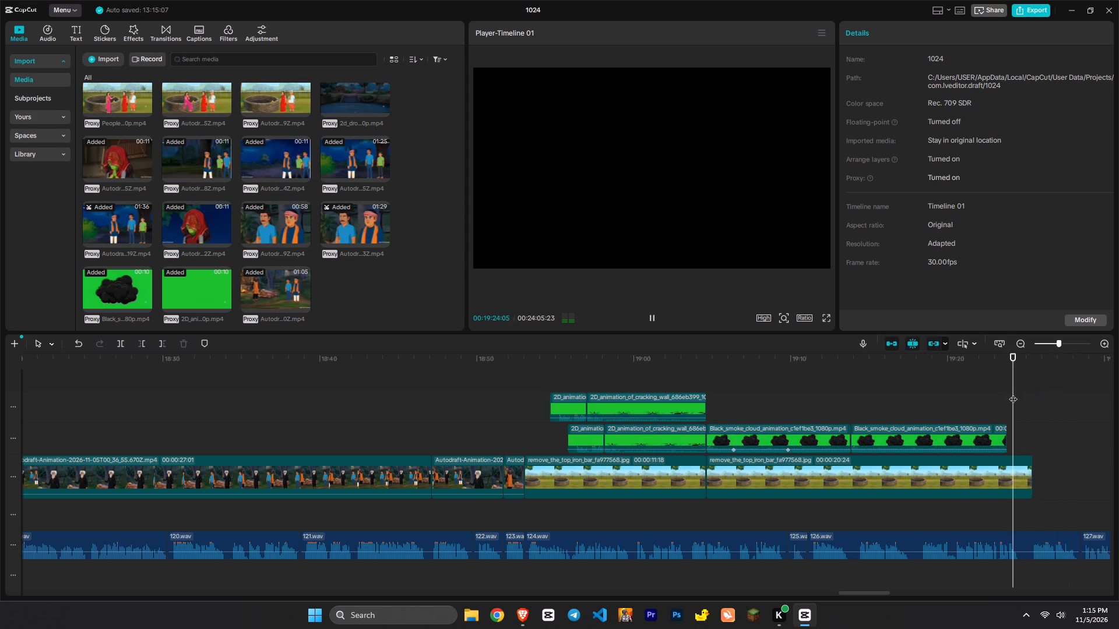
pyautogui.moveTo(1013, 393); pyautogui.dragTo(1005, 398)
pyautogui.keyDown('ctrl'); pyautogui.click(982, 446); pyautogui.keyUp('ctrl')
pyautogui.hotkey('ctrl', 'c')
pyautogui.hotkey('ctrl', 'v')
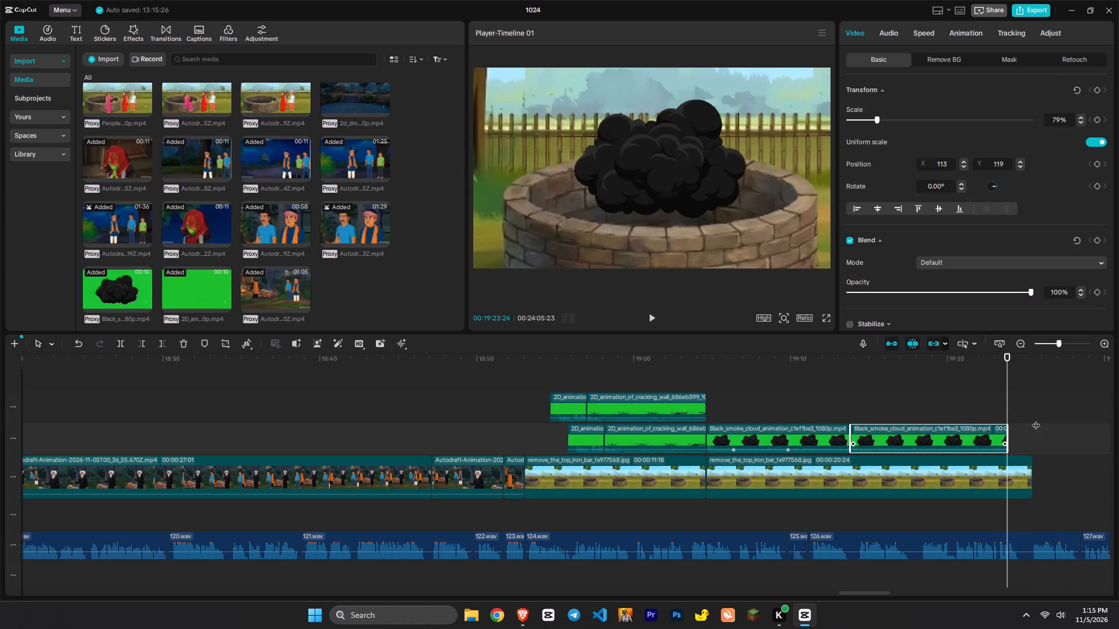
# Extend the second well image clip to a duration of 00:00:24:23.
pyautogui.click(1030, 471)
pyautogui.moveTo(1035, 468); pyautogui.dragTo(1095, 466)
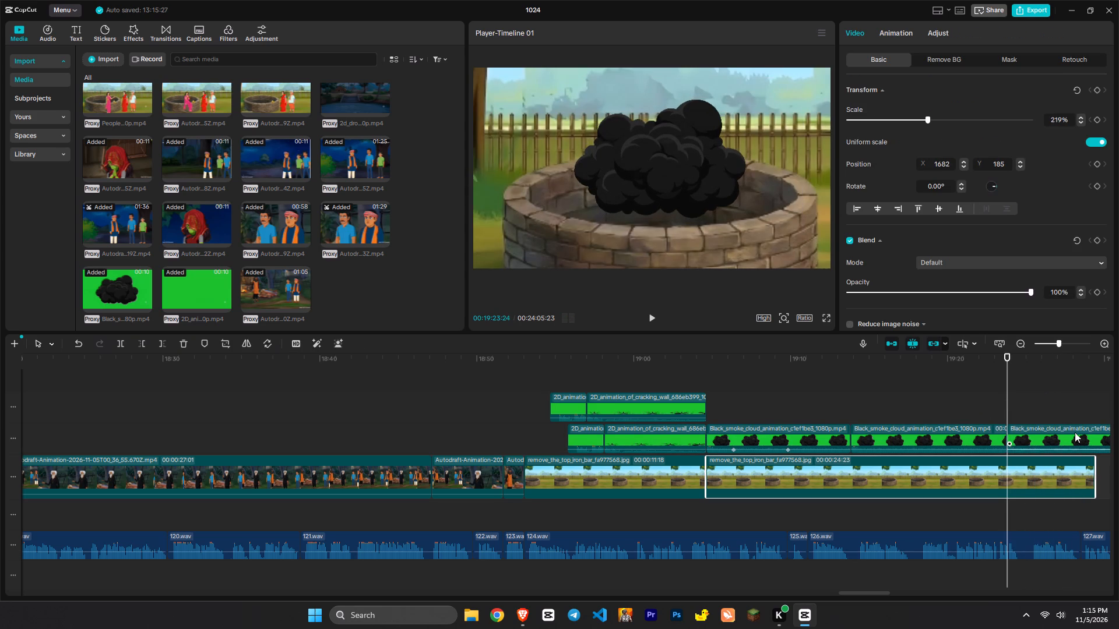
# Trim the ends of the last smoke clip and the second well image together at 00:19:24:24.
pyautogui.click(1030, 411)
pyautogui.moveTo(1053, 403); pyautogui.dragTo(1054, 475)
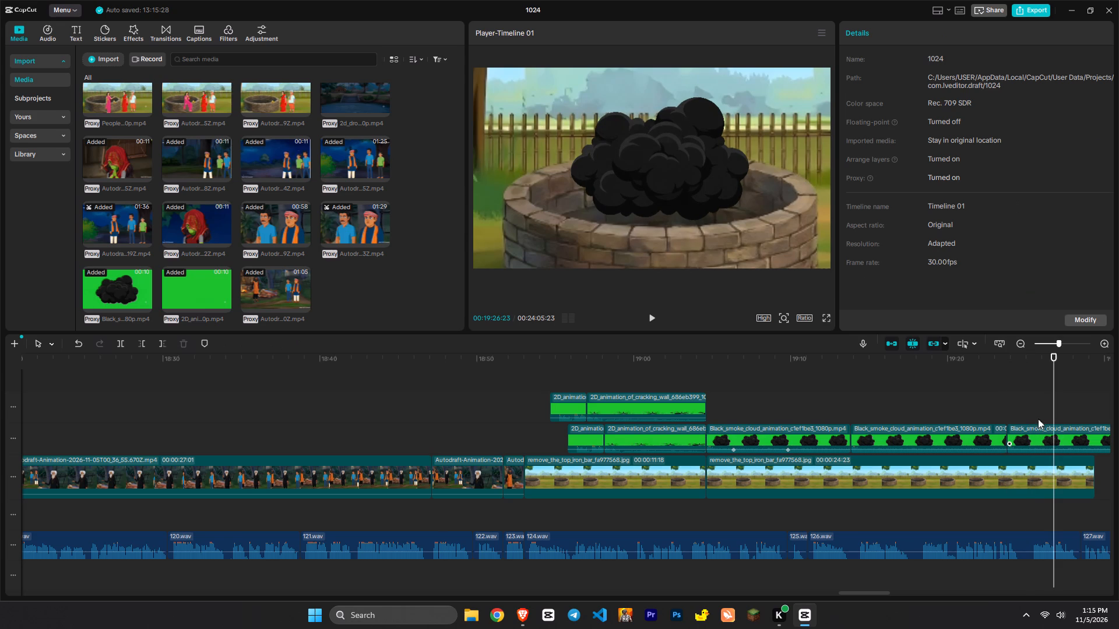
pyautogui.click(1029, 407)
pyautogui.moveTo(1056, 414); pyautogui.dragTo(1058, 503)
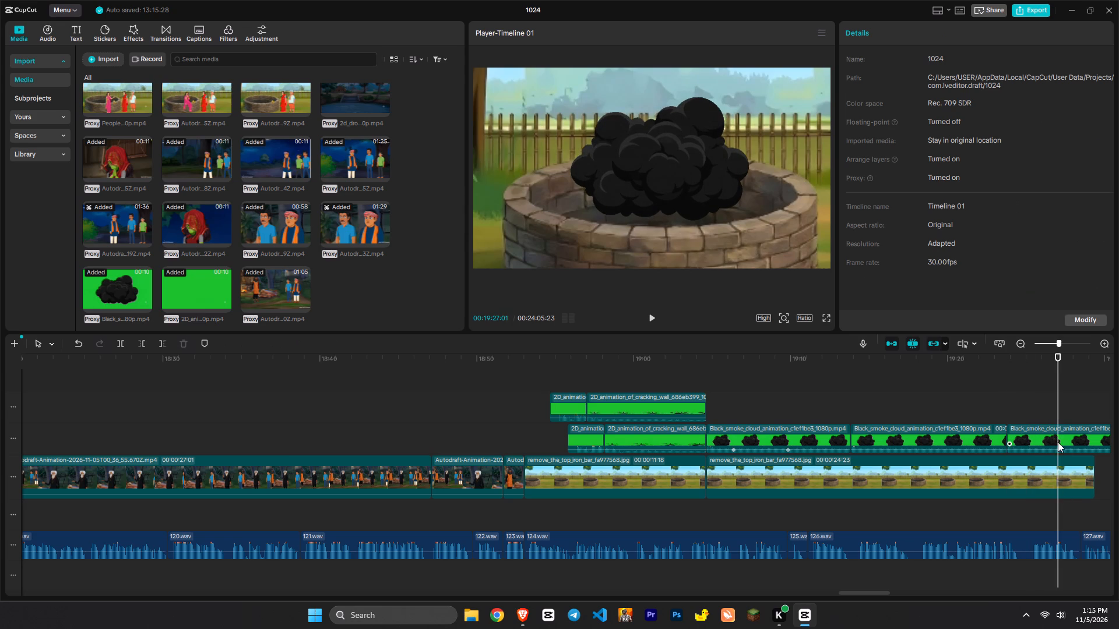
pyautogui.click(1015, 408)
pyautogui.moveTo(1055, 409); pyautogui.dragTo(1057, 490)
pyautogui.click(1023, 414)
pyautogui.moveTo(1062, 518); pyautogui.dragTo(1025, 397)
pyautogui.press('w')
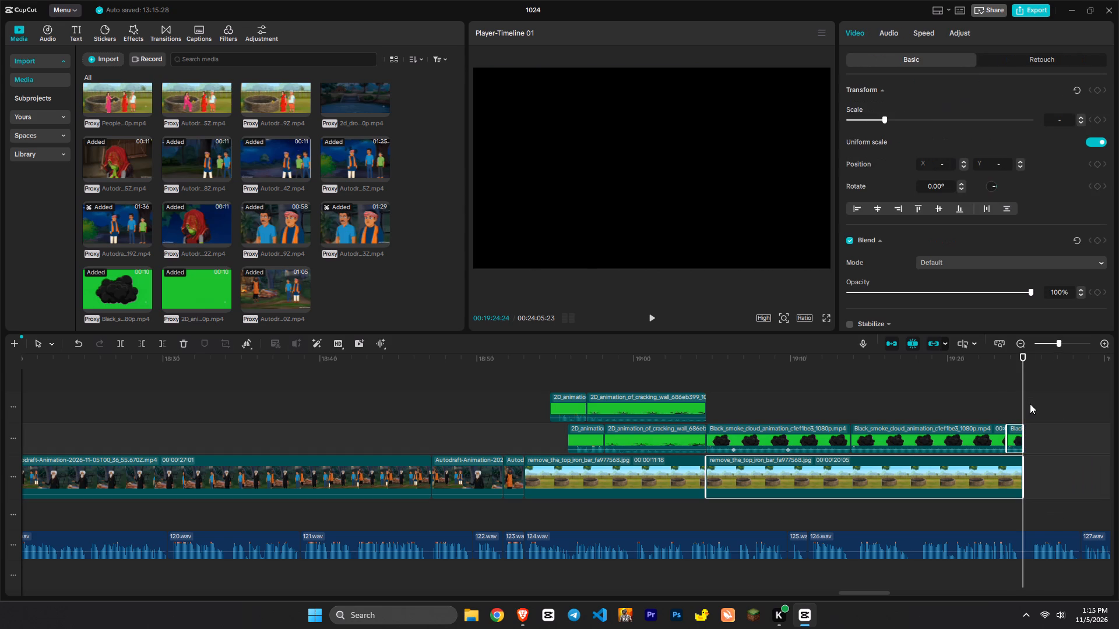
# Paste copies of the first upper crack overlay and the first well image at 00:19:24:24, moving the well image onto the main track.
pyautogui.keyDown('ctrl'); pyautogui.click(585, 412); pyautogui.keyUp('ctrl')
pyautogui.keyDown('ctrl'); pyautogui.click(589, 467); pyautogui.keyUp('ctrl')
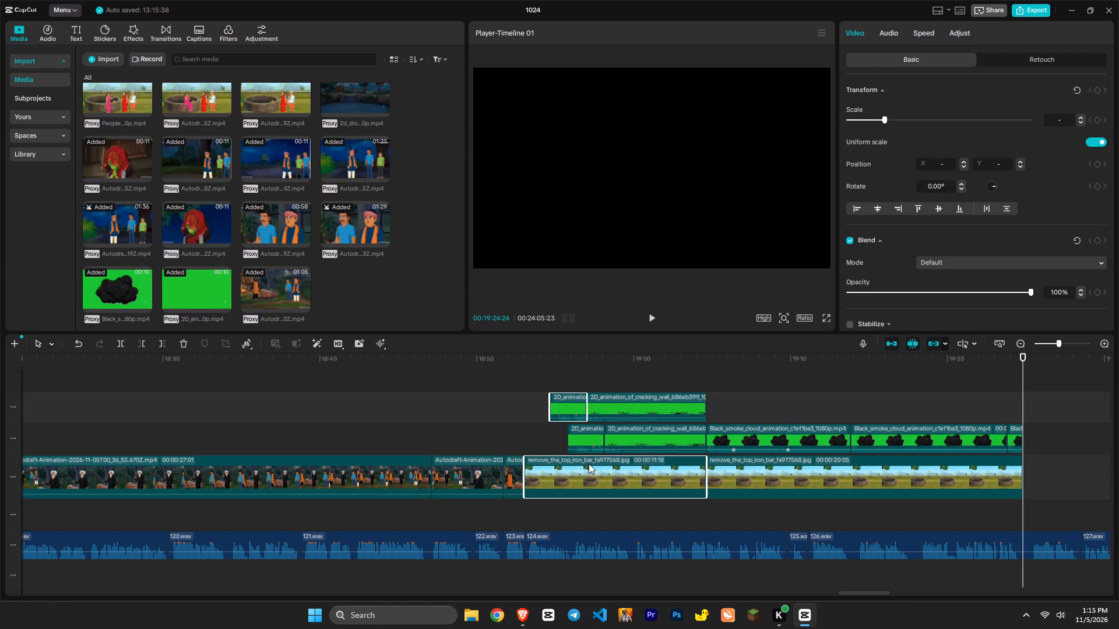
pyautogui.hotkey('ctrl', 'c')
pyautogui.hotkey('ctrl', 'v')
pyautogui.scroll(-3, 1099, 462)
pyautogui.moveTo(1071, 433); pyautogui.dragTo(1071, 434)
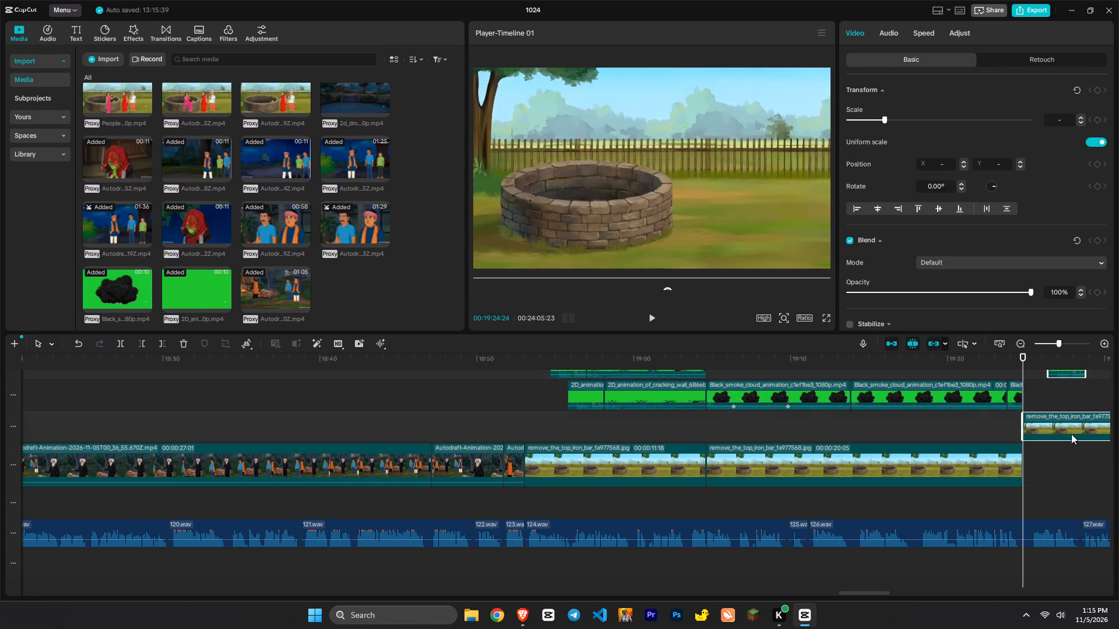
pyautogui.moveTo(1071, 434); pyautogui.dragTo(1071, 472)
# Scale the pasted well image and crack overlay to 177% and reposition the picture so the whole well sits centrally in the frame.
pyautogui.press('space')
pyautogui.press('space')
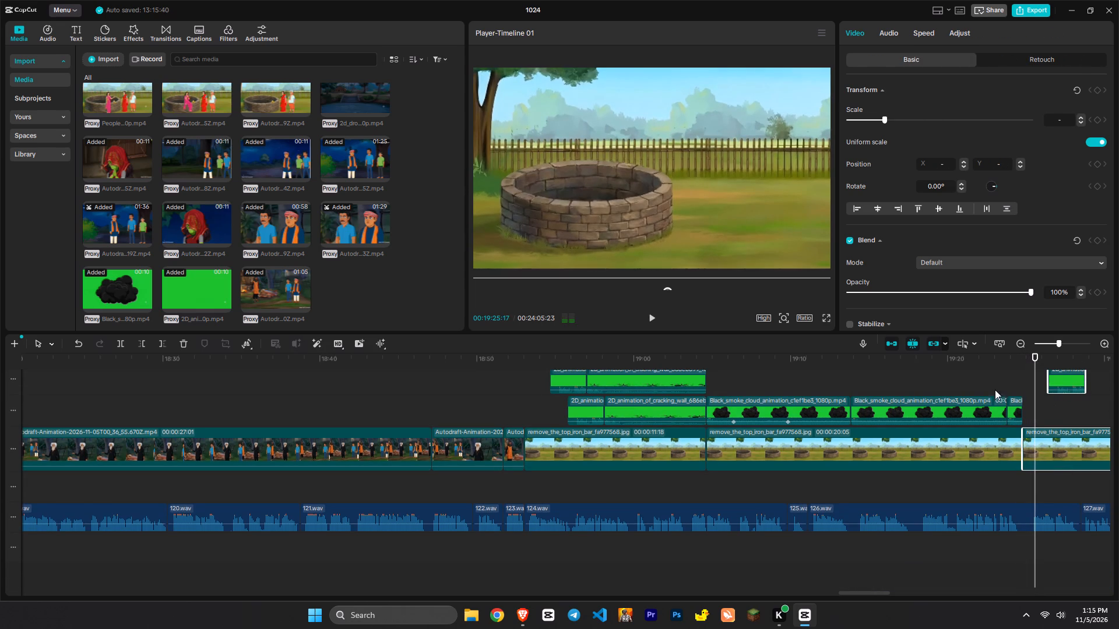
pyautogui.moveTo(887, 122); pyautogui.dragTo(915, 125)
pyautogui.moveTo(684, 191); pyautogui.dragTo(708, 166)
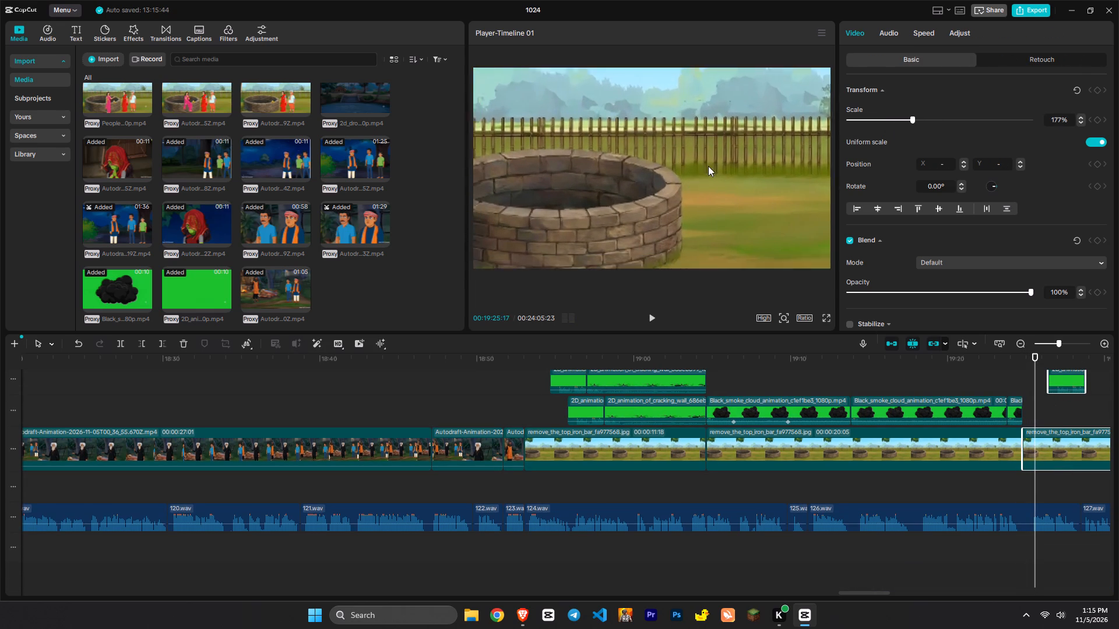
pyautogui.moveTo(708, 166); pyautogui.dragTo(768, 128)
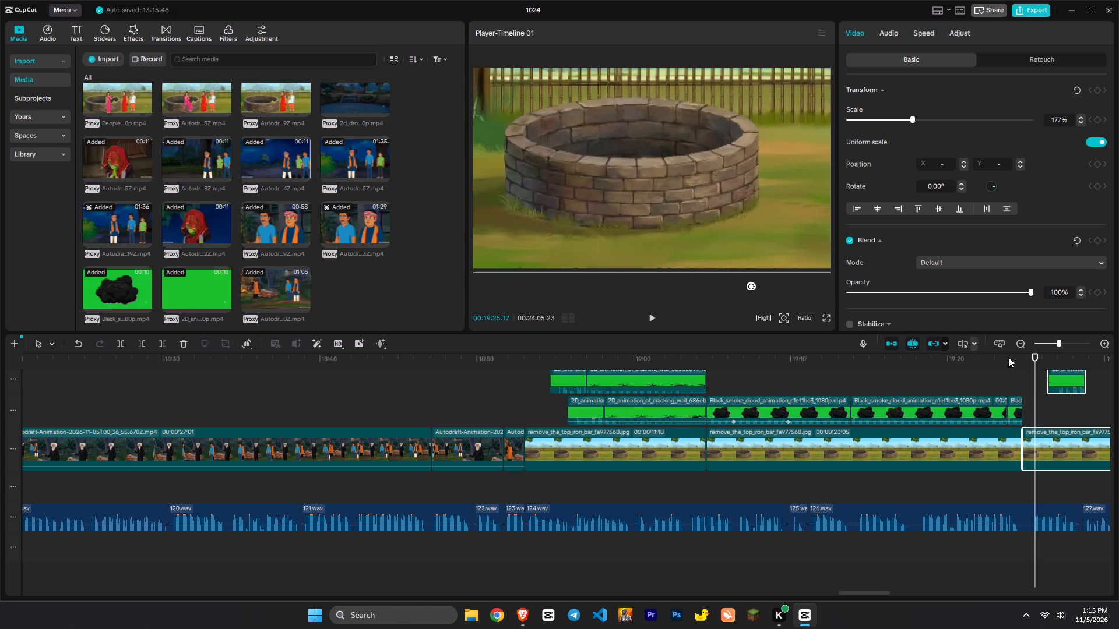
# Move the pasted crack overlay so it starts together with the last well image at 00:19:24:24, and play it back.
pyautogui.click(1061, 386)
pyautogui.moveTo(1061, 384); pyautogui.dragTo(1034, 379)
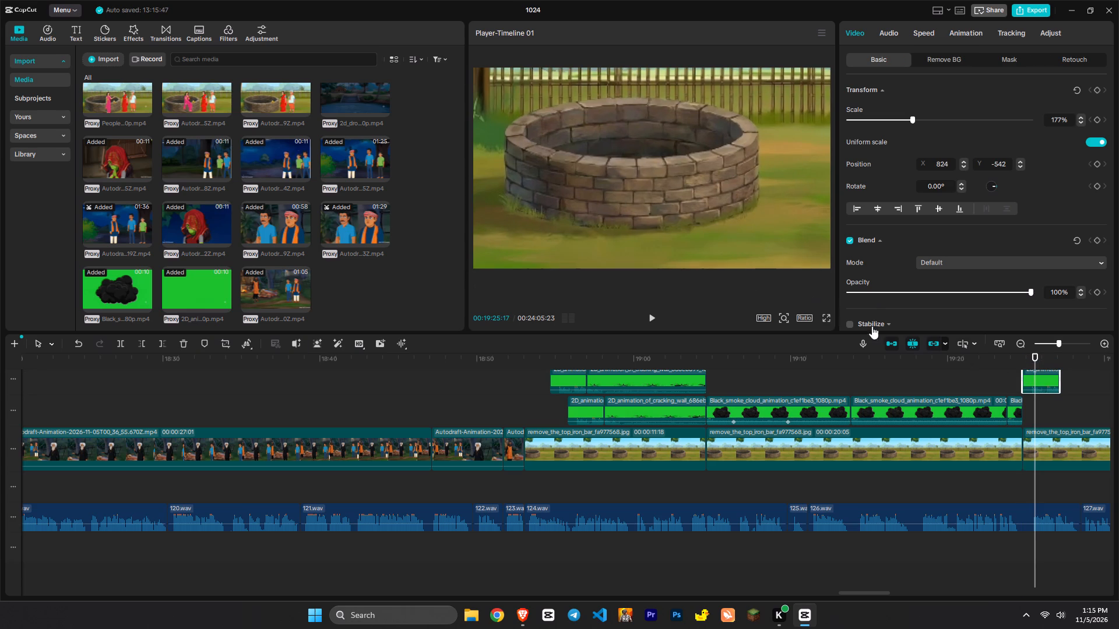
pyautogui.press('space')
pyautogui.press('space')
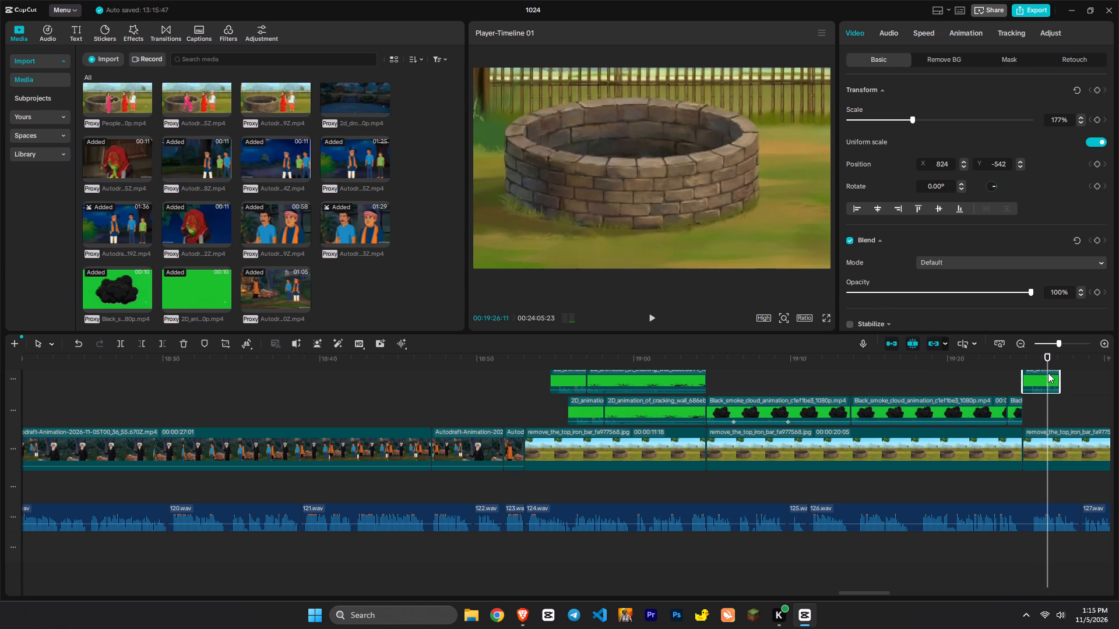
# Extend the end of the last crack overlay to its full length of about 10 seconds.
pyautogui.scroll(4, 1047, 377)
pyautogui.click(1047, 379)
pyautogui.moveTo(1047, 379); pyautogui.dragTo(952, 380)
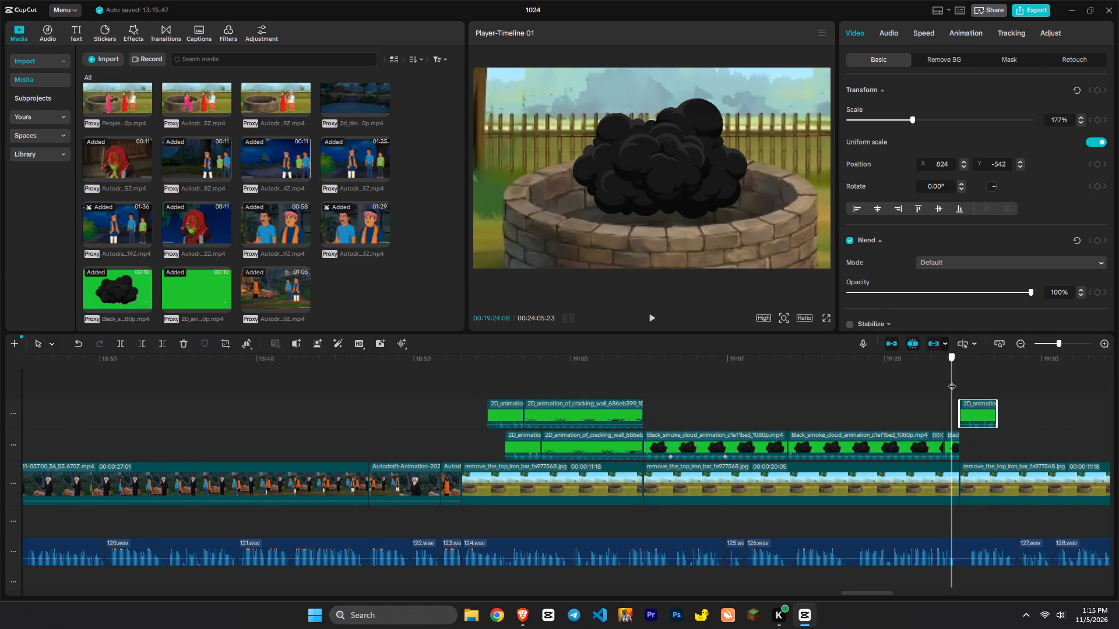
pyautogui.moveTo(952, 380); pyautogui.dragTo(985, 375)
pyautogui.click(983, 412)
pyautogui.moveTo(996, 415); pyautogui.dragTo(1118, 413)
pyautogui.click(938, 383)
pyautogui.moveTo(938, 383); pyautogui.dragTo(903, 383)
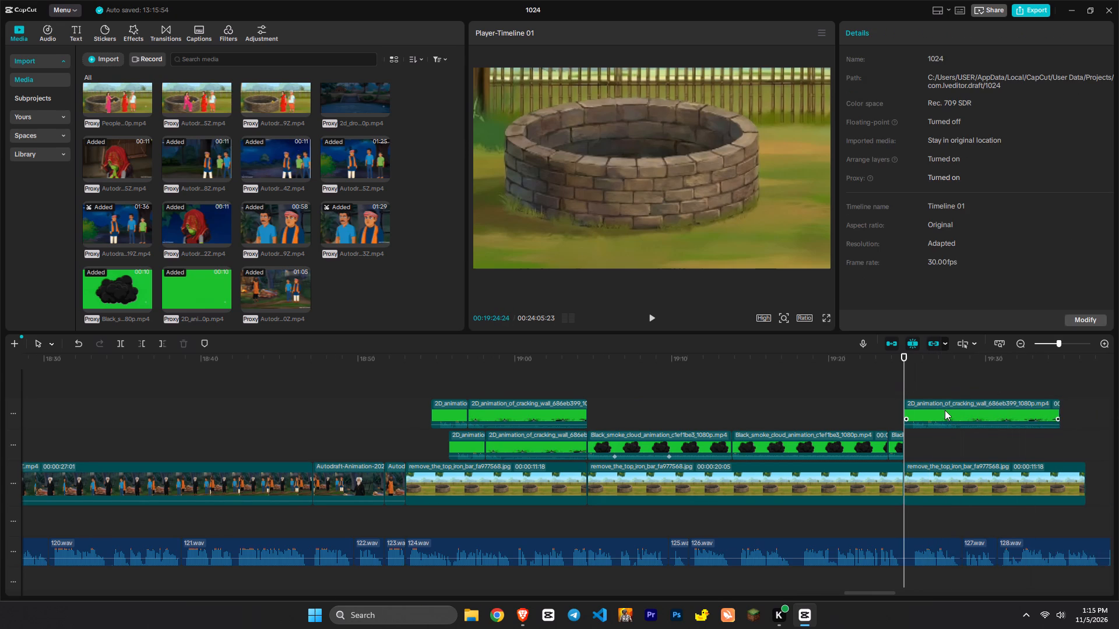
# Scale the last crack overlay to 95% and move the cracks onto the well's front wall, at about X -285, Y 309.
pyautogui.click(945, 410)
pyautogui.moveTo(913, 119); pyautogui.dragTo(909, 119)
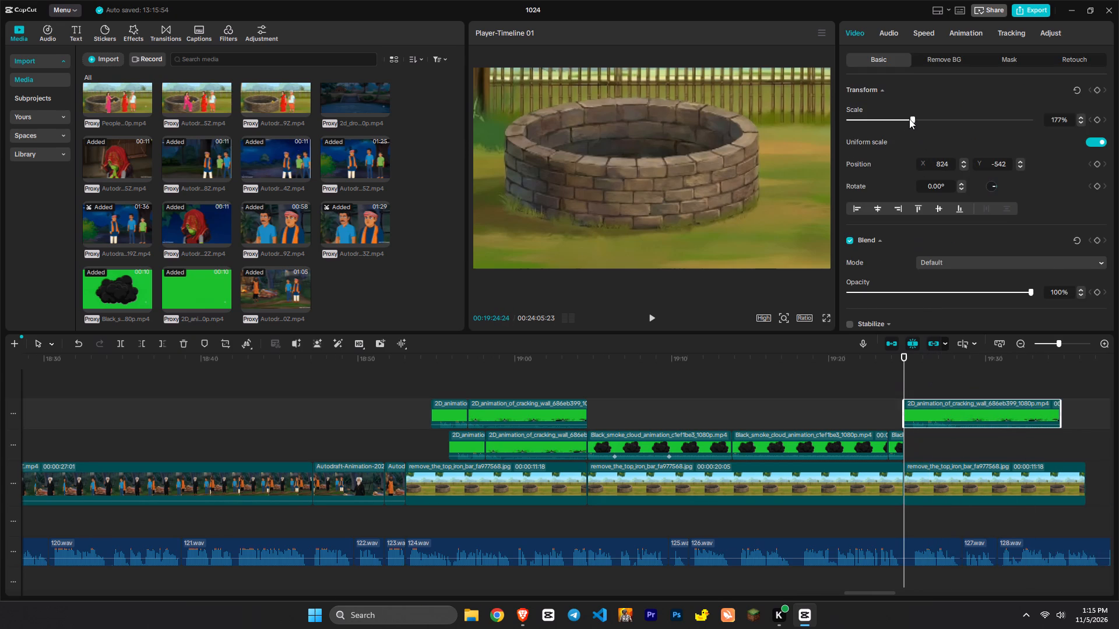
pyautogui.moveTo(909, 119); pyautogui.dragTo(883, 122)
pyautogui.moveTo(730, 235); pyautogui.dragTo(641, 178)
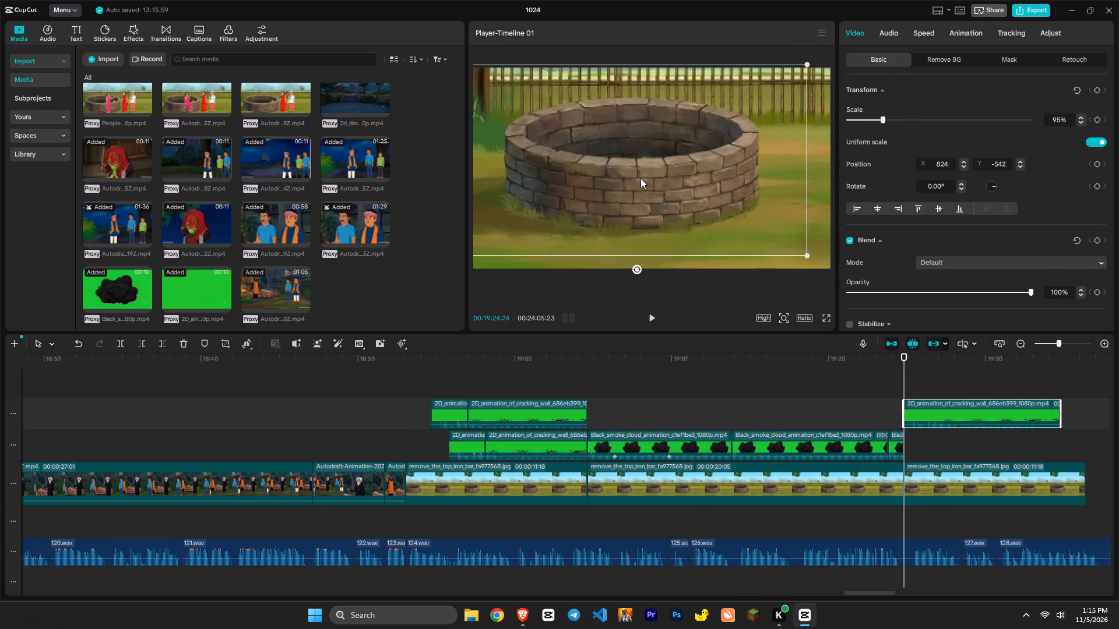
pyautogui.moveTo(641, 178); pyautogui.dragTo(641, 178)
pyautogui.press('space')
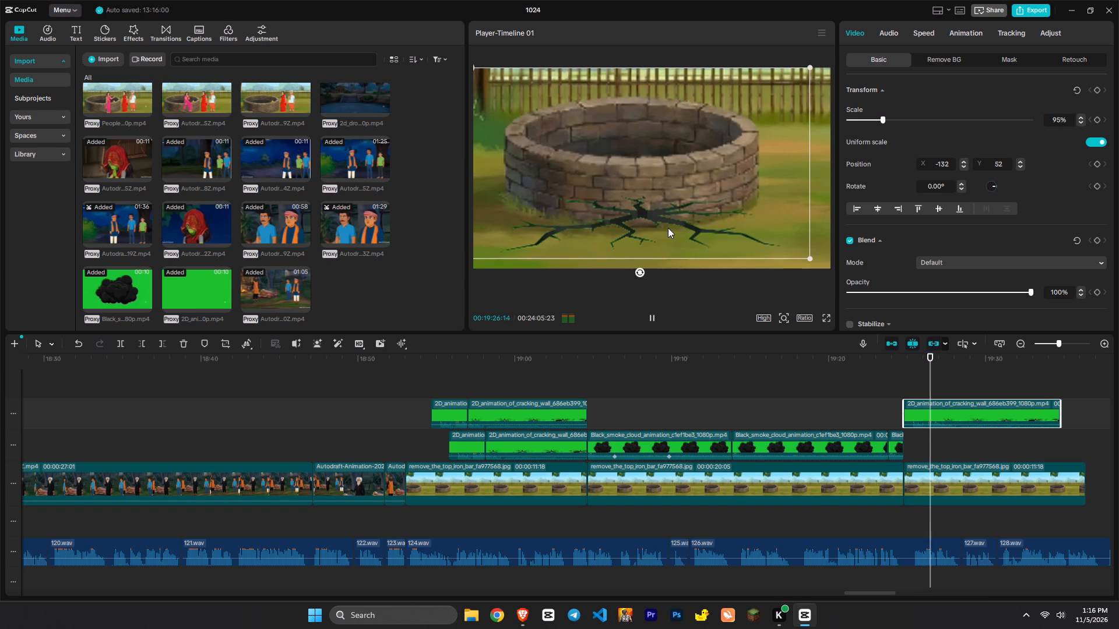
pyautogui.press('space')
pyautogui.moveTo(670, 230); pyautogui.dragTo(655, 206)
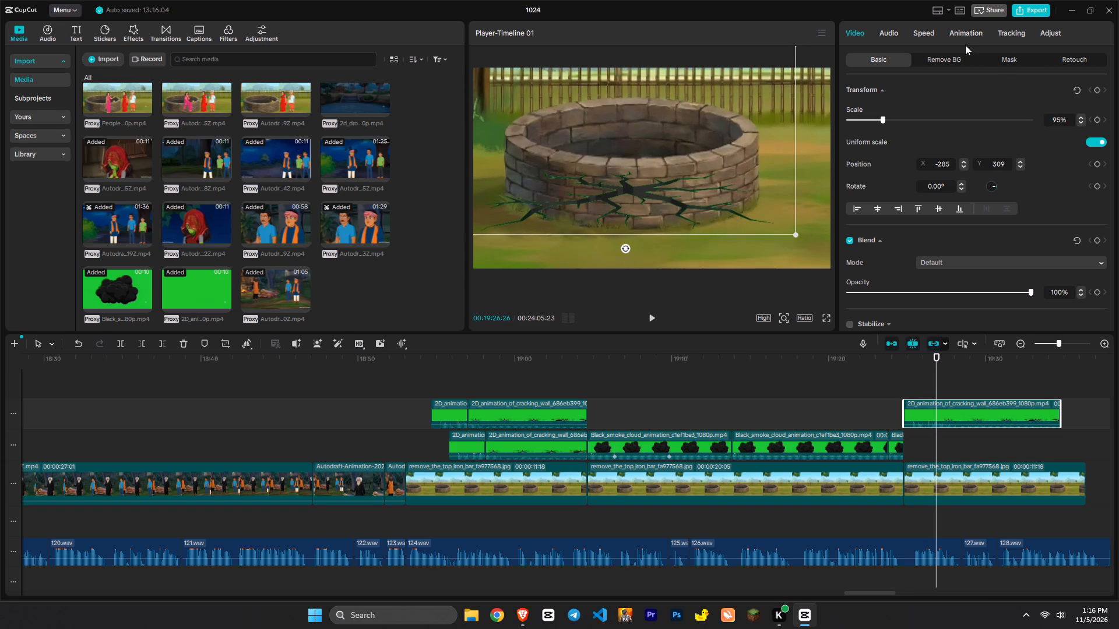
# Set the crack overlay's chroma key intensity to 55.
pyautogui.click(951, 59)
pyautogui.moveTo(899, 164); pyautogui.dragTo(948, 164)
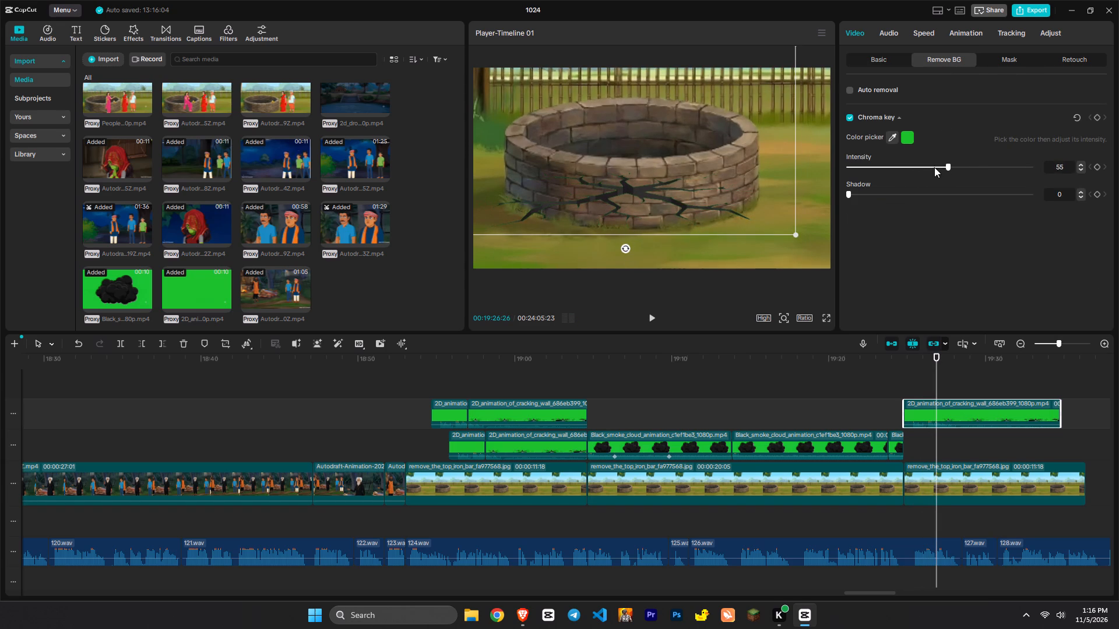
# Shrink the crack overlay to about half its size, center the cracks on the well's front wall, and play it back.
pyautogui.moveTo(792, 238); pyautogui.dragTo(660, 176)
pyautogui.moveTo(663, 165); pyautogui.dragTo(675, 188)
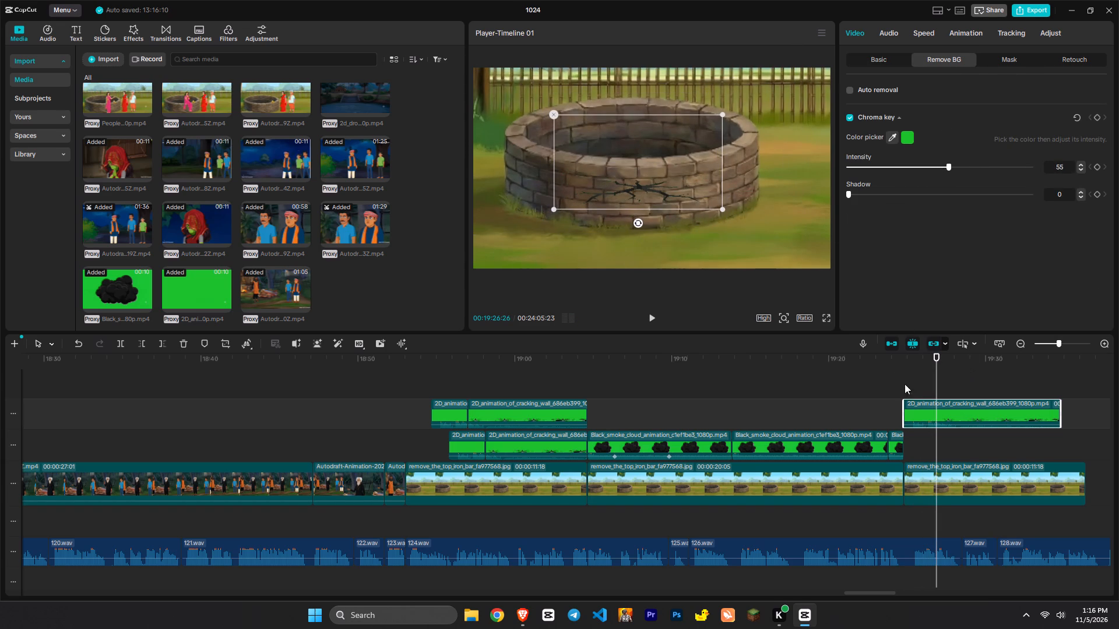
pyautogui.click(893, 374)
pyautogui.press('space')
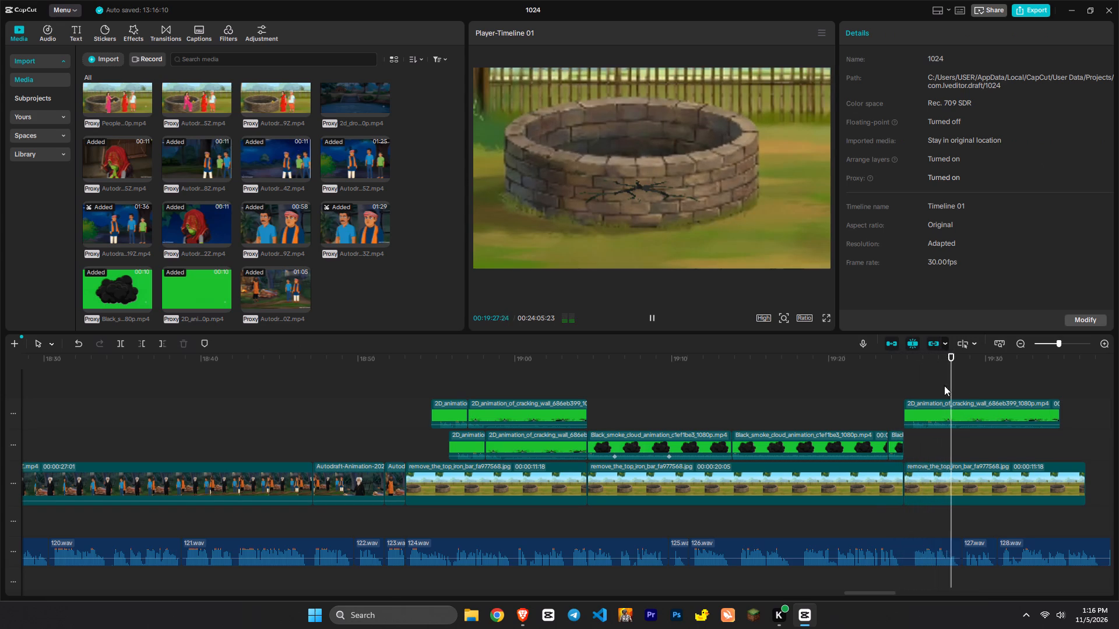
pyautogui.press('space')
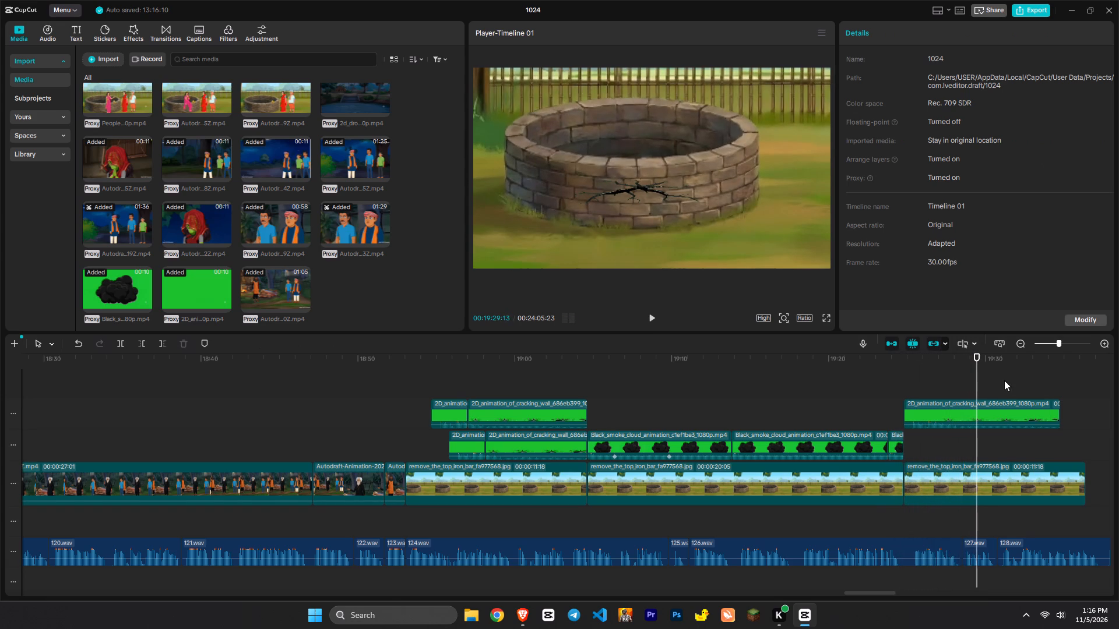
pyautogui.press('space')
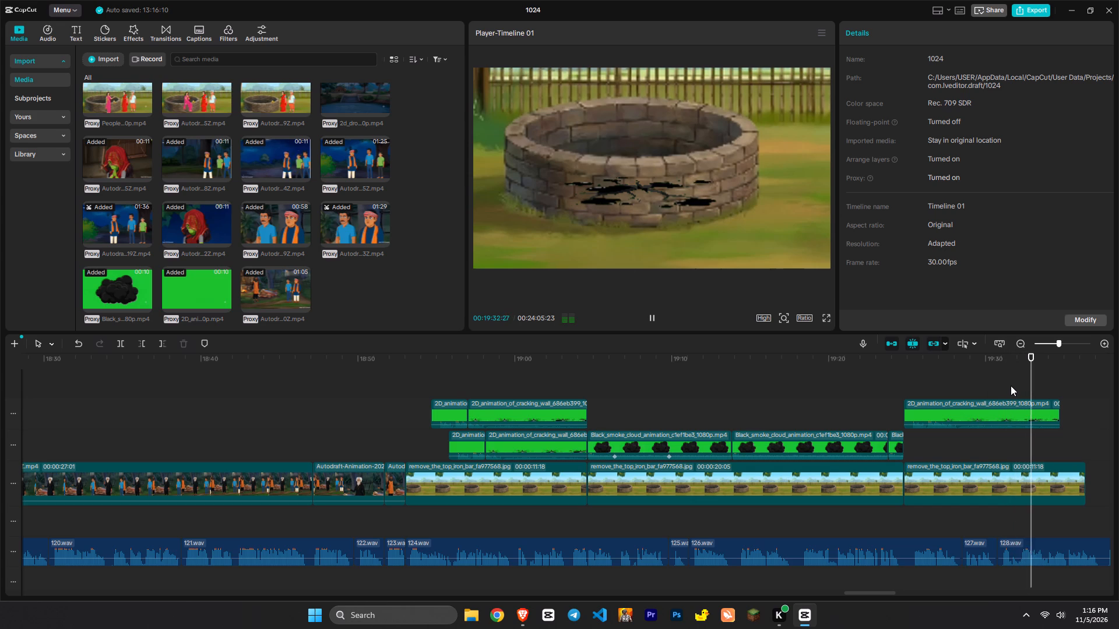
pyautogui.press('space')
# Duplicate the crack overlay onto the track above, place the copy on the wall's right side, and start it at about 00:19:30.
pyautogui.click(1039, 412)
pyautogui.hotkey('ctrl', 'c')
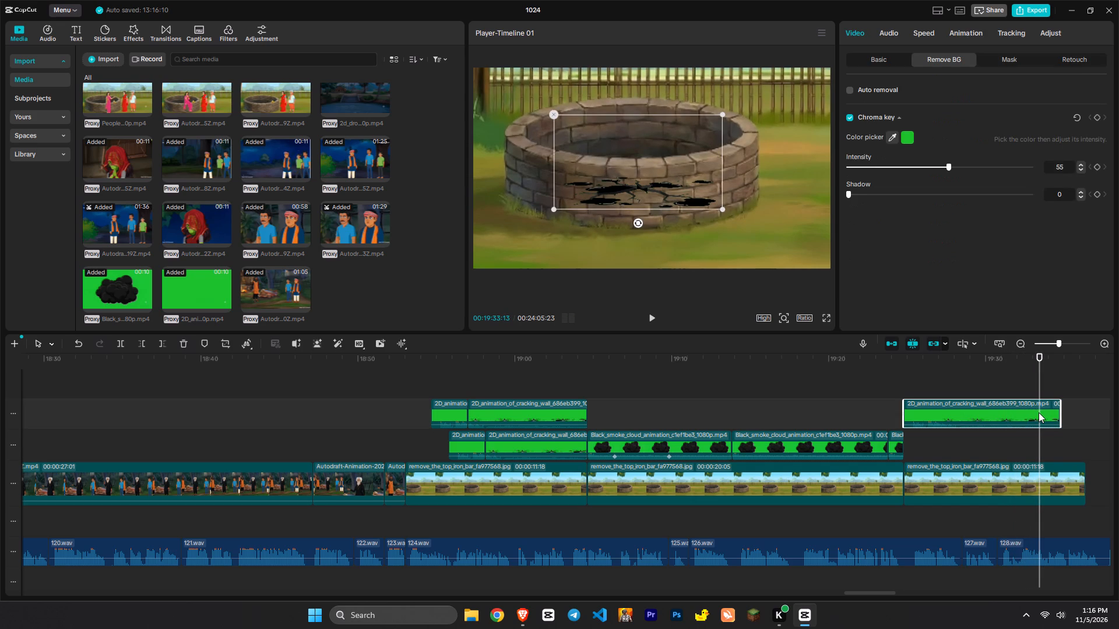
pyautogui.hotkey('ctrl', 'v')
pyautogui.moveTo(652, 189); pyautogui.dragTo(727, 188)
pyautogui.press('space')
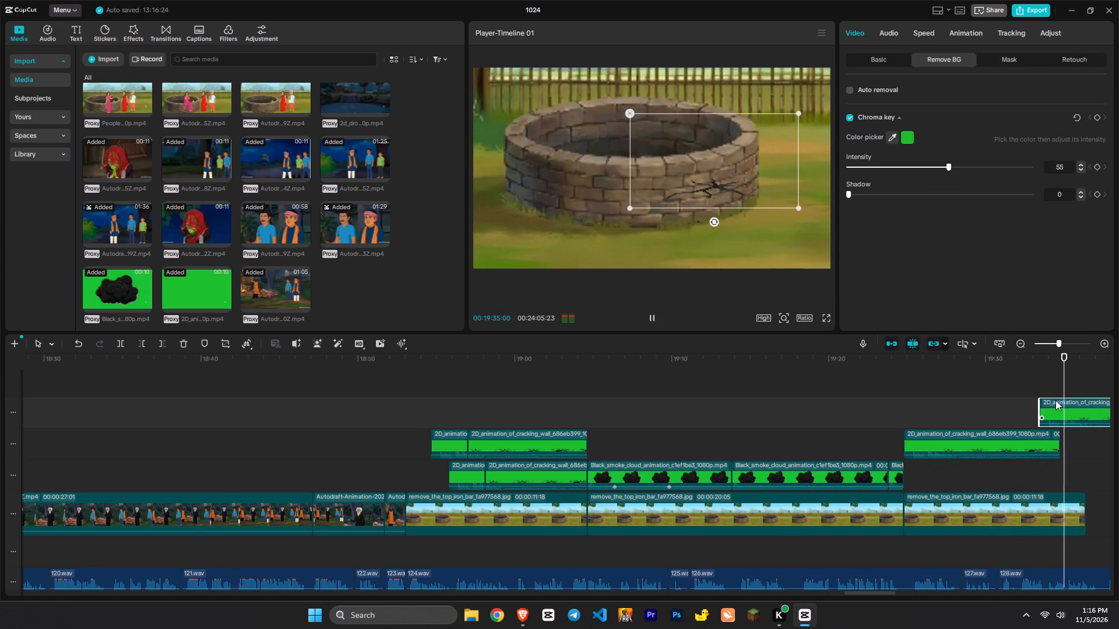
pyautogui.moveTo(1057, 400); pyautogui.dragTo(1001, 398)
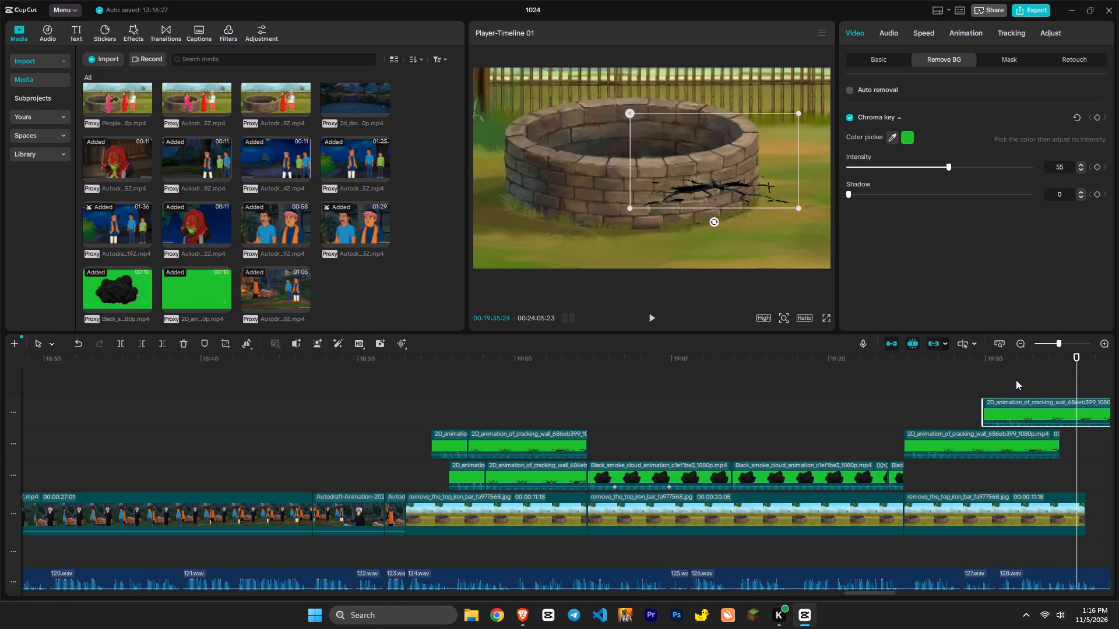
# Paste a copy of the centered front-wall crack overlay directly after it at 00:19:34:23 and play it back.
pyautogui.click(1049, 448)
pyautogui.moveTo(1060, 434); pyautogui.dragTo(1117, 429)
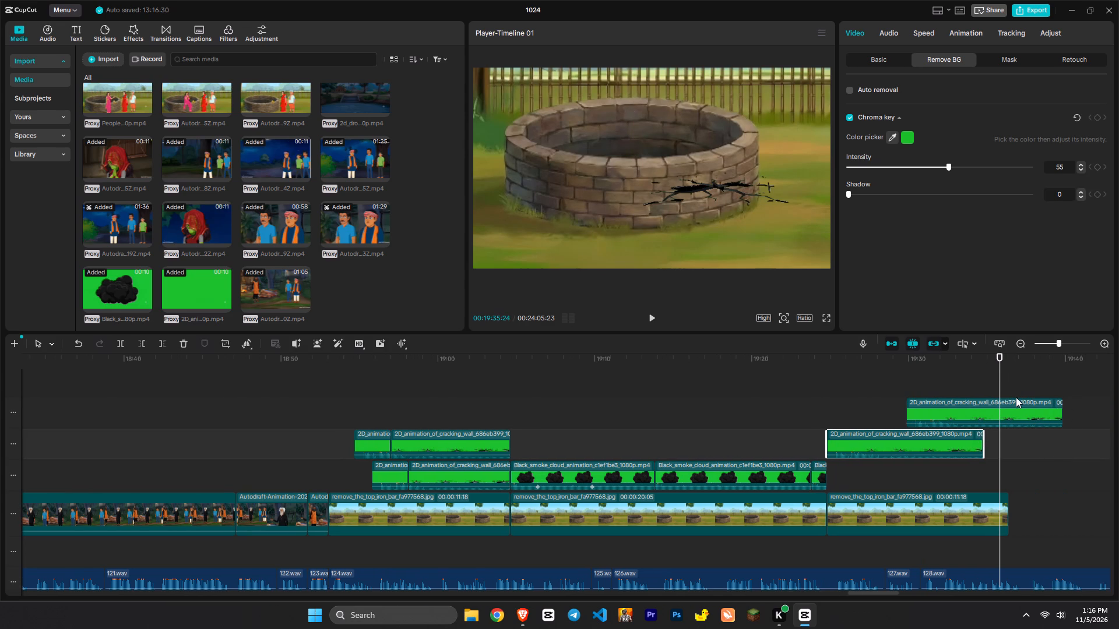
pyautogui.click(998, 357)
pyautogui.moveTo(998, 357); pyautogui.dragTo(981, 363)
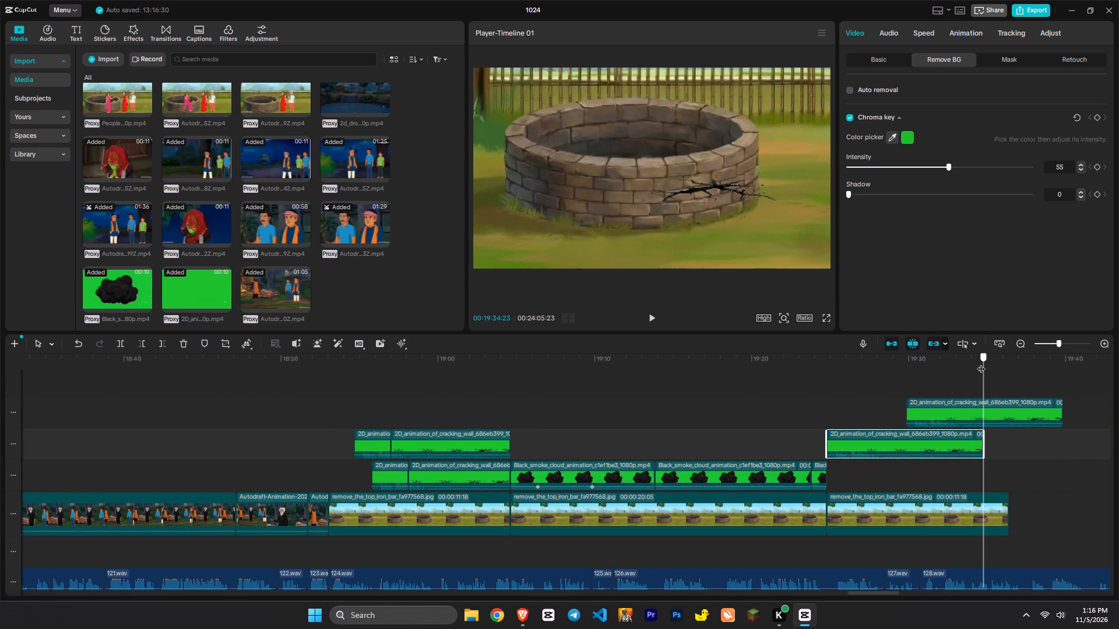
pyautogui.hotkey('ctrl', 'c')
pyautogui.hotkey('ctrl', 'v')
pyautogui.press('space')
pyautogui.press('x')
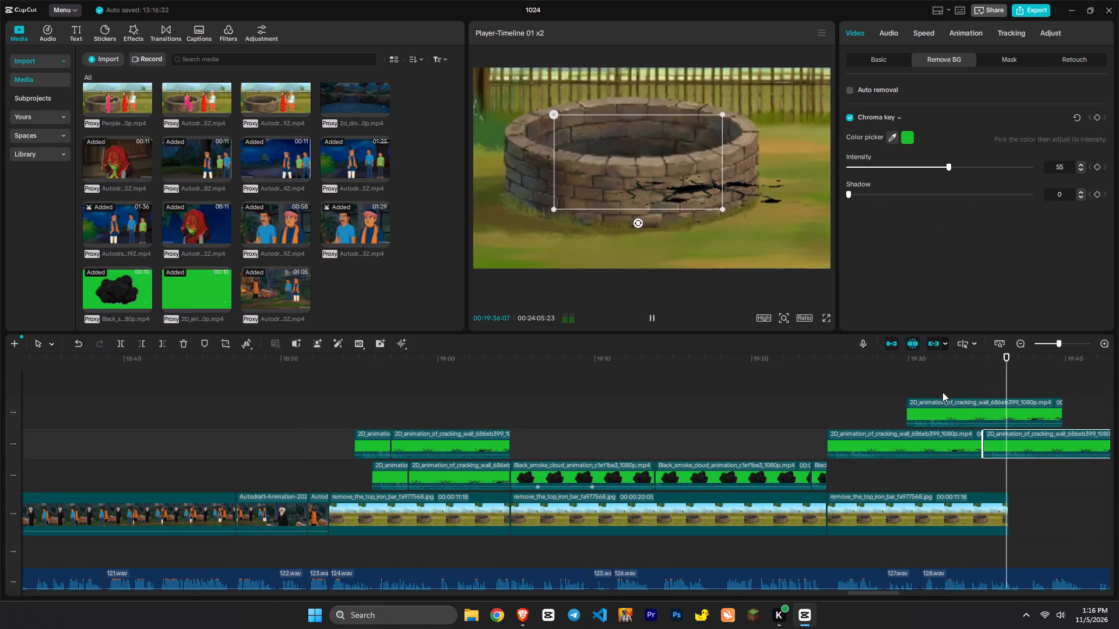
# Extend the last well image clip to a duration of 00:00:39:15.
pyautogui.click(993, 528)
pyautogui.moveTo(1008, 503); pyautogui.dragTo(1118, 503)
pyautogui.click(689, 383)
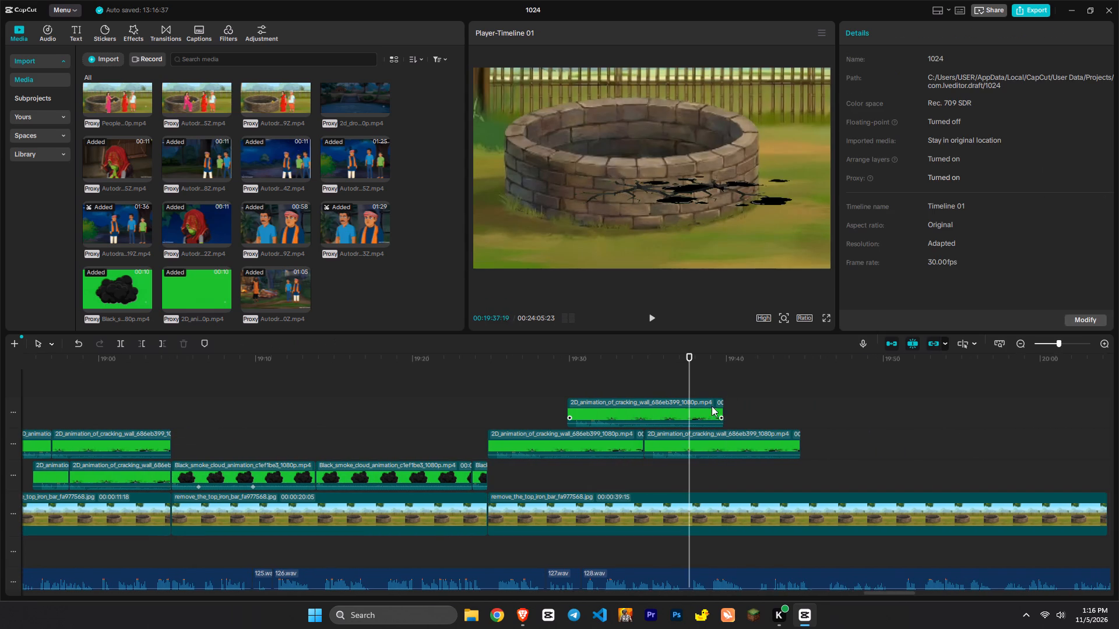
# Shrink the top-track crack overlay to about half its size, move it to the left side of the well's wall, and play it back.
pyautogui.press('space')
pyautogui.click(712, 409)
pyautogui.press('space')
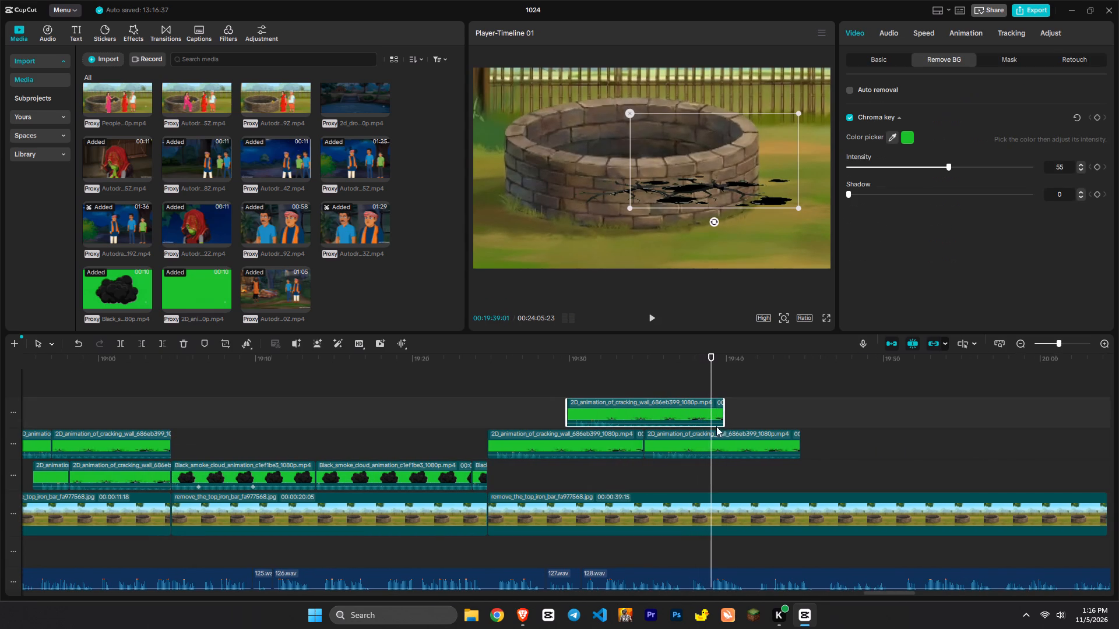
pyautogui.moveTo(715, 190); pyautogui.dragTo(593, 198)
pyautogui.moveTo(678, 215); pyautogui.dragTo(592, 184)
pyautogui.moveTo(592, 183); pyautogui.dragTo(565, 189)
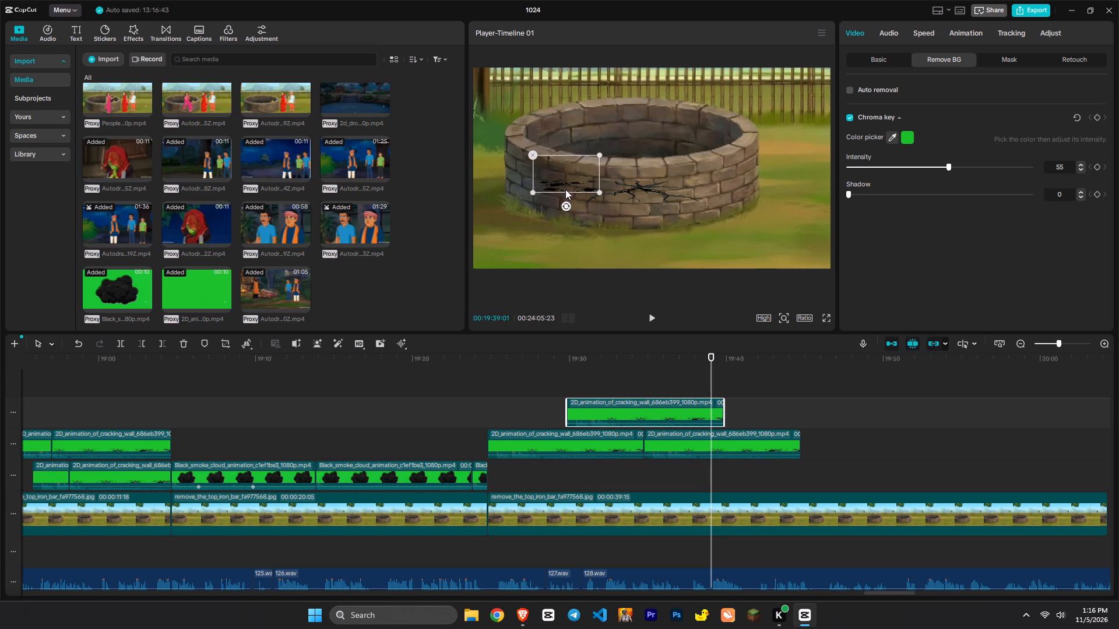
pyautogui.moveTo(565, 189); pyautogui.dragTo(548, 186)
pyautogui.moveTo(579, 187); pyautogui.dragTo(590, 208)
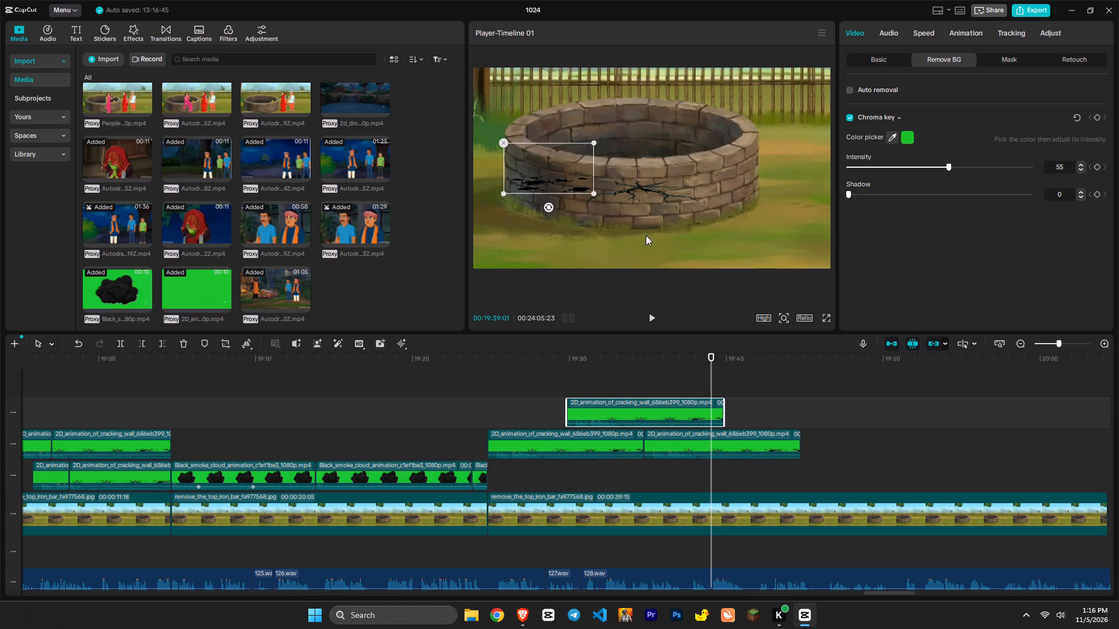
pyautogui.click(558, 377)
pyautogui.press('space')
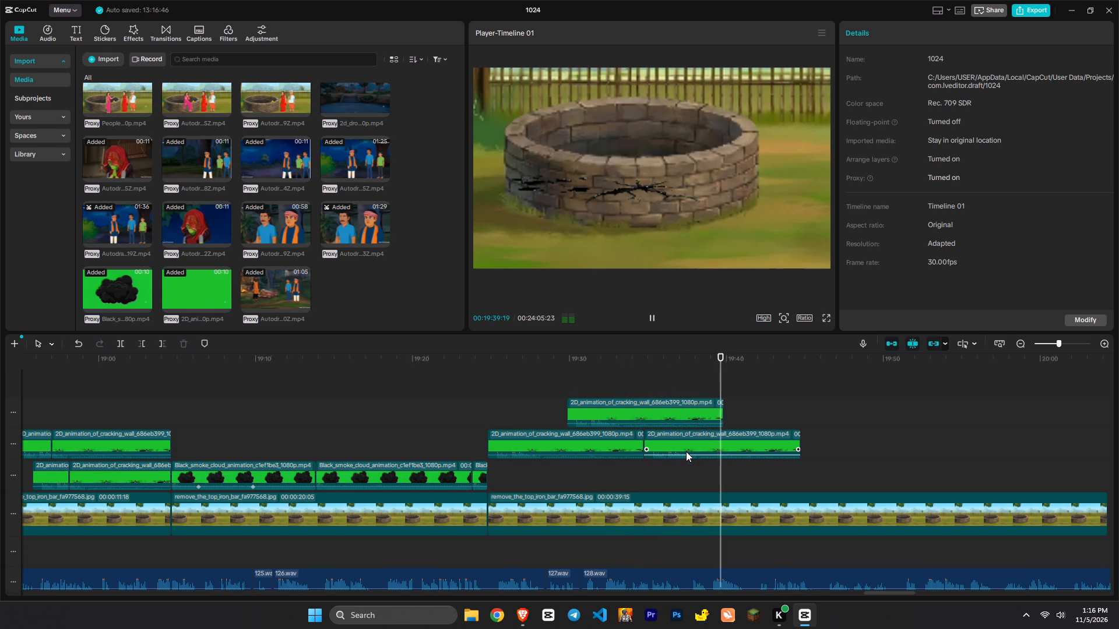
pyautogui.click(727, 386)
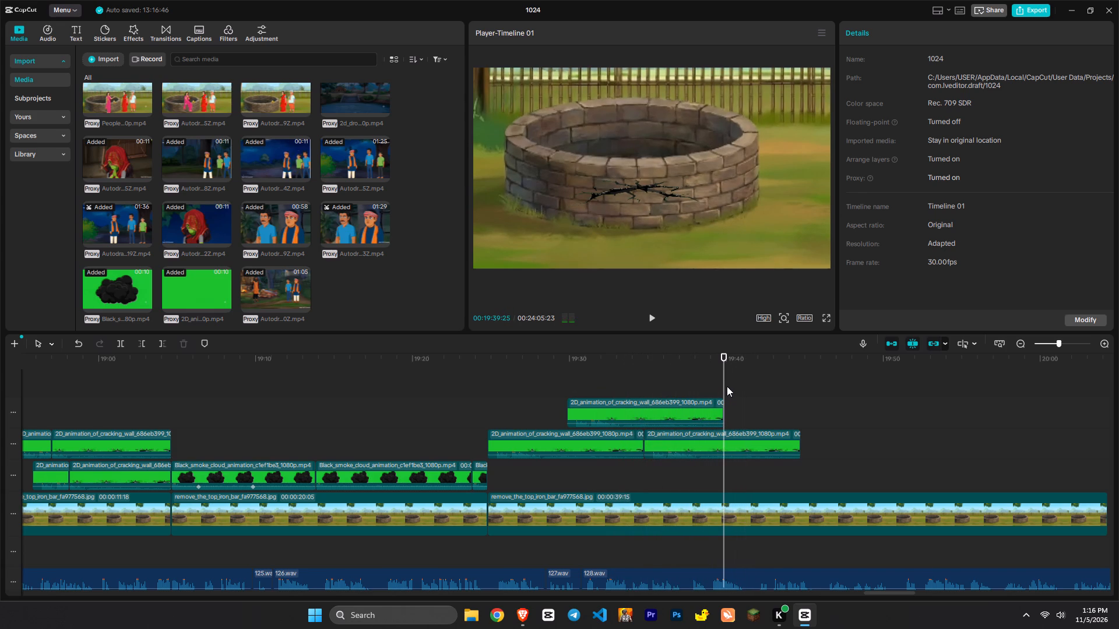
# Paste a copy of the top-track crack overlay directly after it at 00:19:39:25.
pyautogui.keyDown('ctrl'); pyautogui.click(705, 415); pyautogui.keyUp('ctrl')
pyautogui.hotkey('ctrl', 'c')
pyautogui.hotkey('ctrl', 'v')
# Trim off the new top-track copy's part before 00:19:43:04 and move it back against the preceding crack clip.
pyautogui.click(776, 383)
pyautogui.click(793, 421)
pyautogui.press('q')
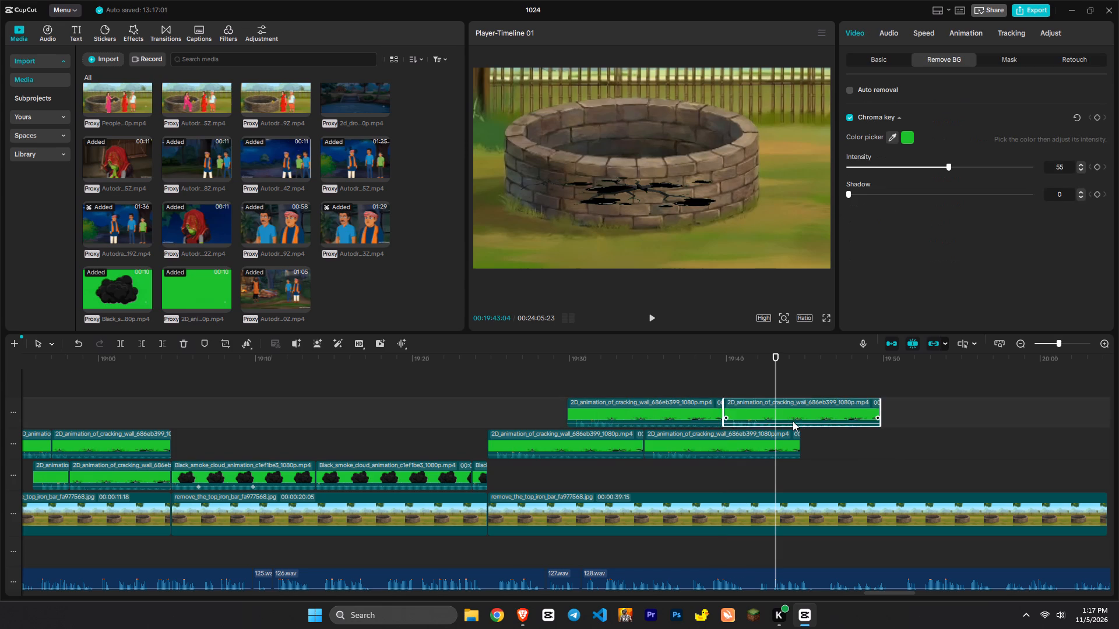
pyautogui.moveTo(801, 410); pyautogui.dragTo(752, 414)
pyautogui.press('space')
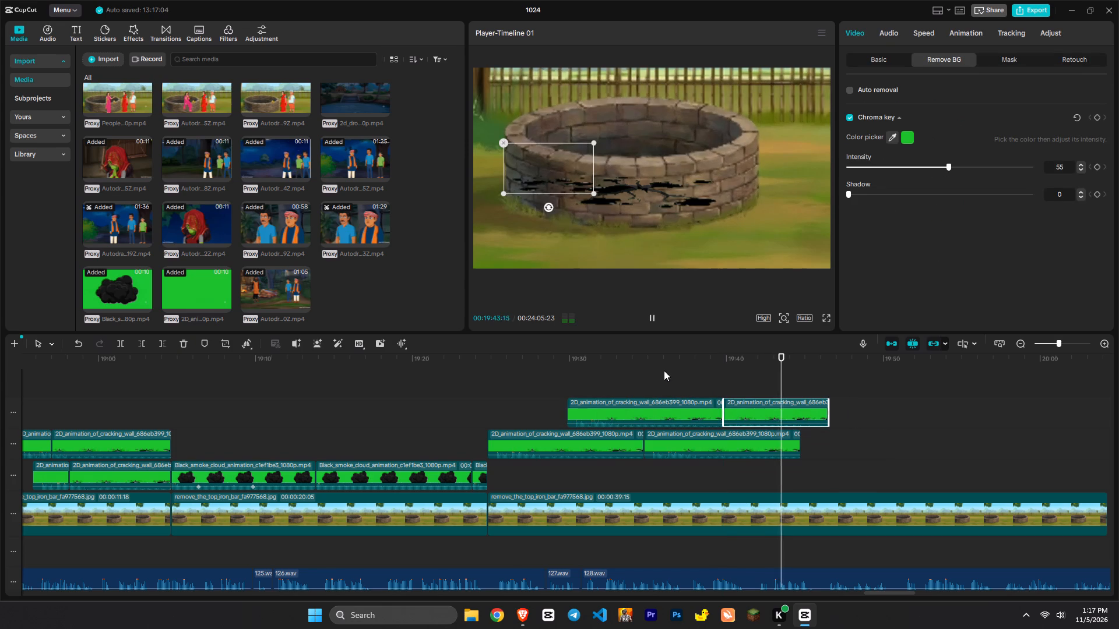
# Trim off the second centered crack overlay's part before 00:19:36:27 and close the gap to the clip before it.
pyautogui.click(663, 367)
pyautogui.moveTo(663, 367); pyautogui.dragTo(678, 362)
pyautogui.click(685, 440)
pyautogui.press('q')
pyautogui.moveTo(700, 440); pyautogui.dragTo(677, 441)
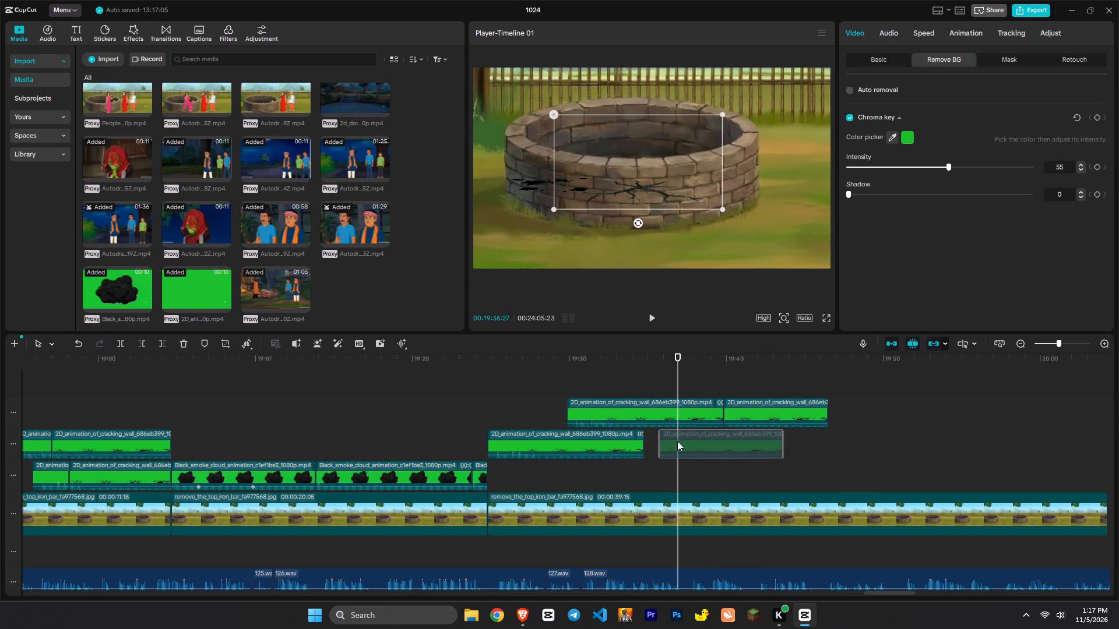
pyautogui.moveTo(677, 441); pyautogui.dragTo(669, 441)
# Paste a copy of the trimmed centered crack overlay directly after it at 00:19:42:18 and play back the rest of the scene.
pyautogui.click(771, 472)
pyautogui.keyDown('ctrl'); pyautogui.click(761, 471); pyautogui.keyUp('ctrl')
pyautogui.keyDown('ctrl'); pyautogui.moveTo(761, 465); pyautogui.dragTo(765, 463); pyautogui.keyUp('ctrl')
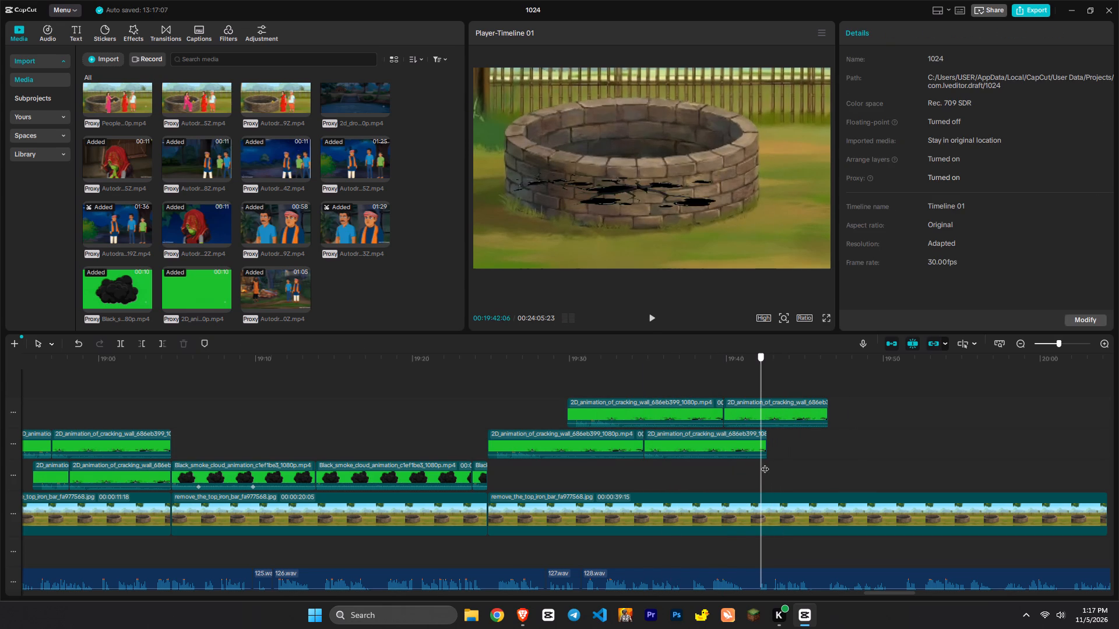
pyautogui.keyDown('ctrl'); pyautogui.moveTo(765, 463); pyautogui.dragTo(768, 460); pyautogui.keyUp('ctrl')
pyautogui.keyDown('ctrl'); pyautogui.click(733, 444); pyautogui.keyUp('ctrl')
pyautogui.hotkey('ctrl', 'c')
pyautogui.hotkey('ctrl', 'v')
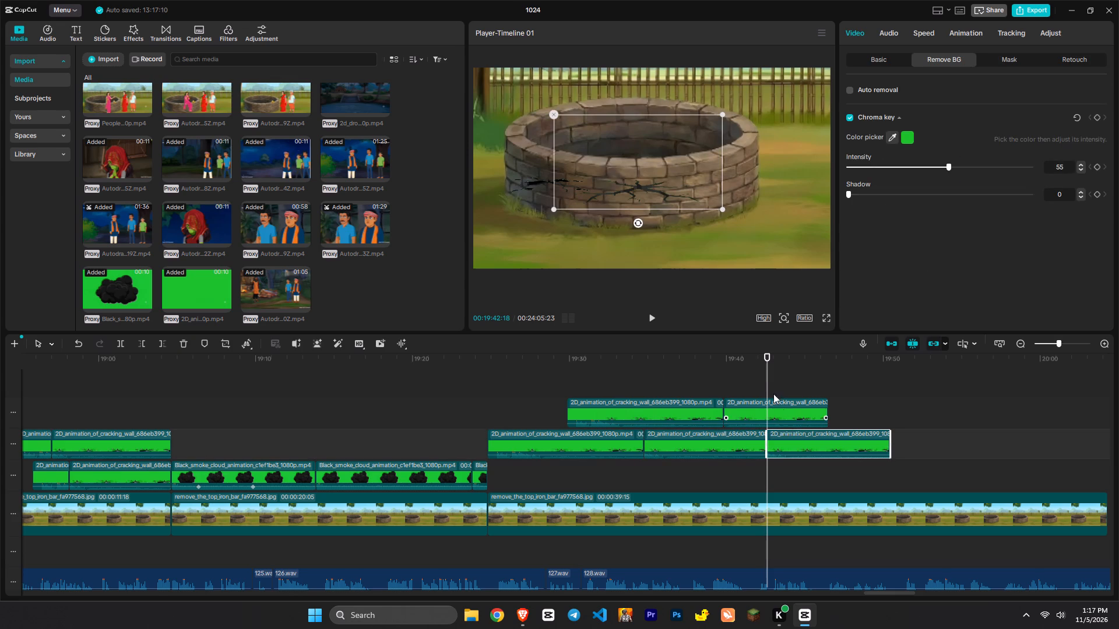
pyautogui.click(729, 377)
pyautogui.press('space')
pyautogui.press('x')
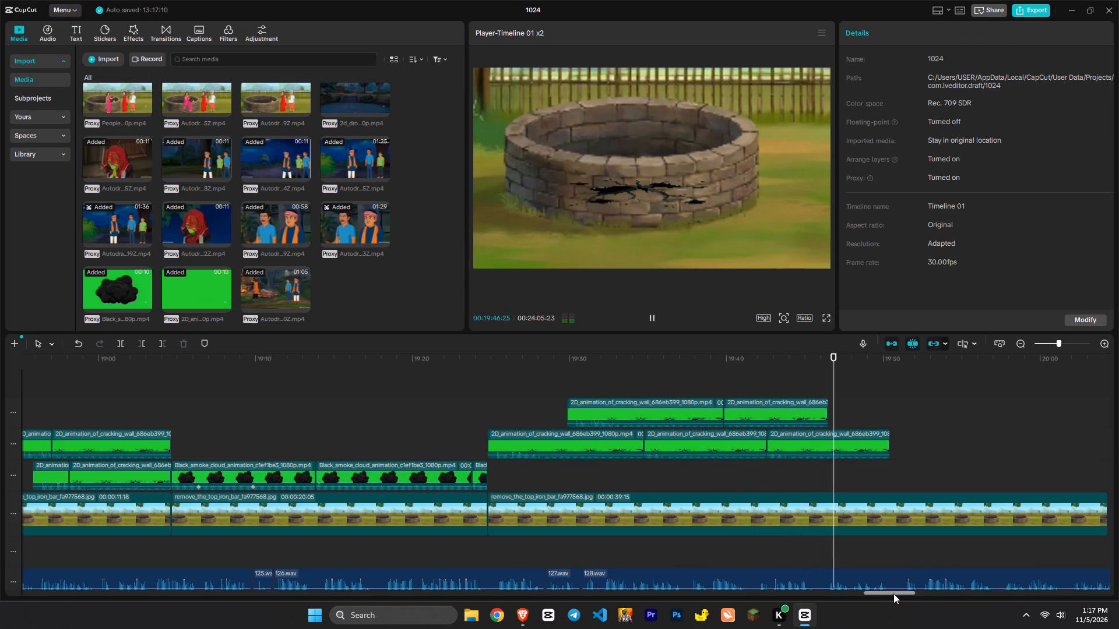
pyautogui.moveTo(893, 593); pyautogui.dragTo(905, 593)
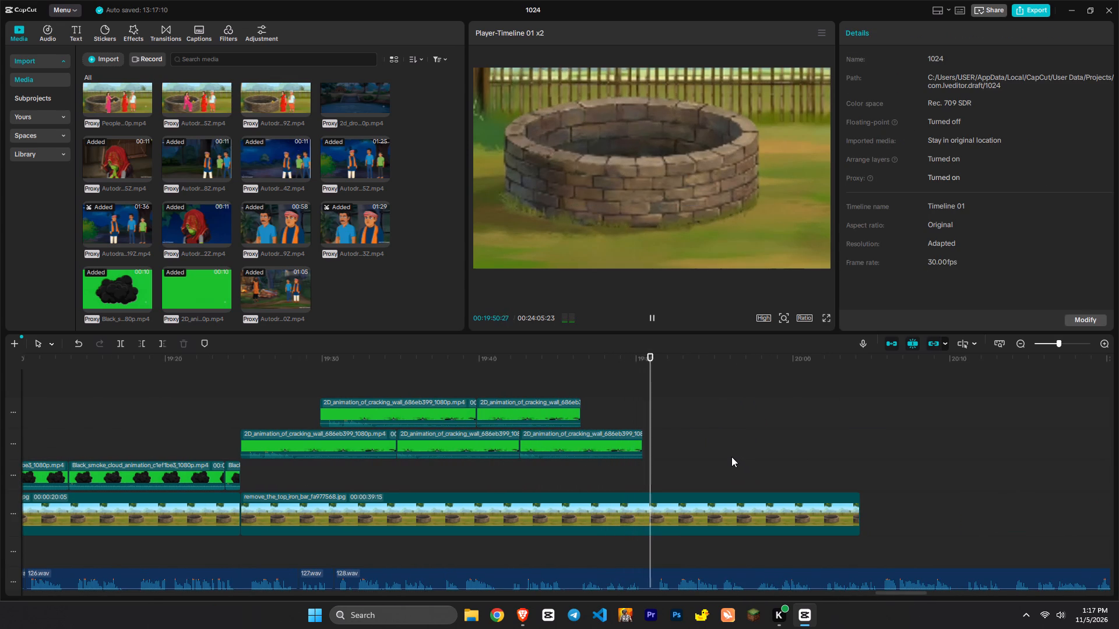
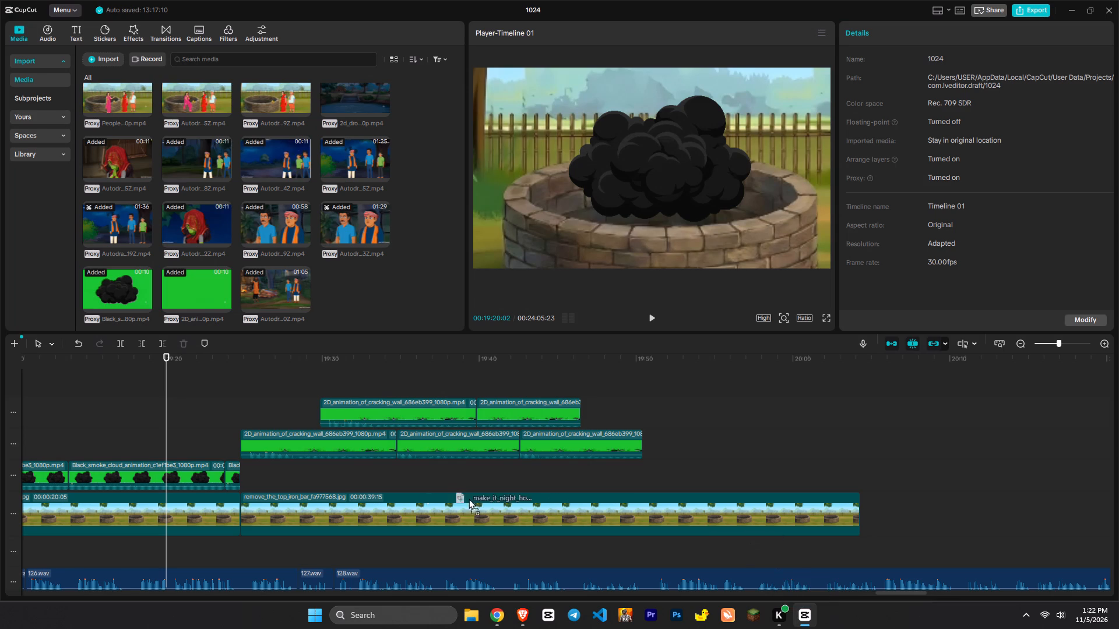
pyautogui.moveTo(469, 499); pyautogui.dragTo(121, 383)
pyautogui.scroll(-3, 186, 217)
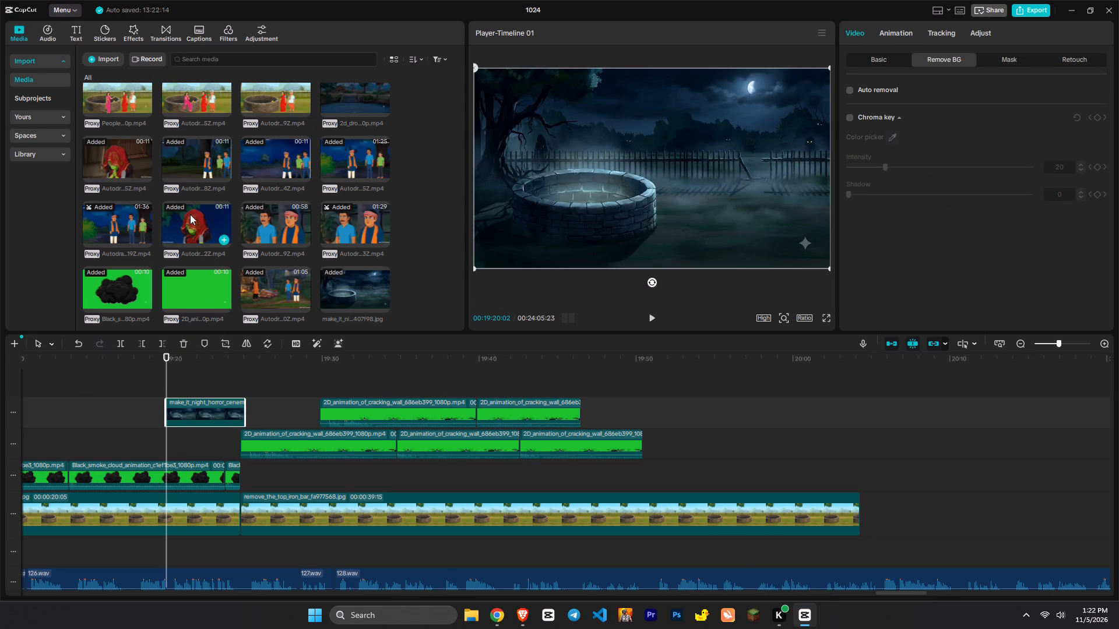
pyautogui.scroll(-6, 190, 214)
pyautogui.press('Delete')
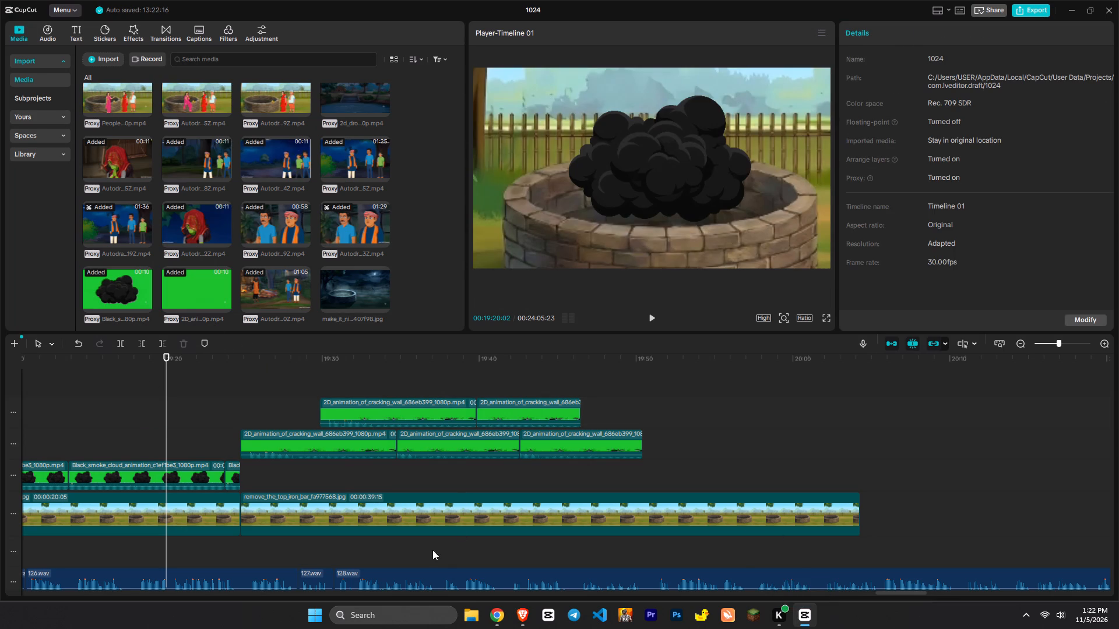
# Replace the three daytime well background clips on the main track with the night well image, keeping the original video effect.
pyautogui.moveTo(903, 591); pyautogui.dragTo(879, 603)
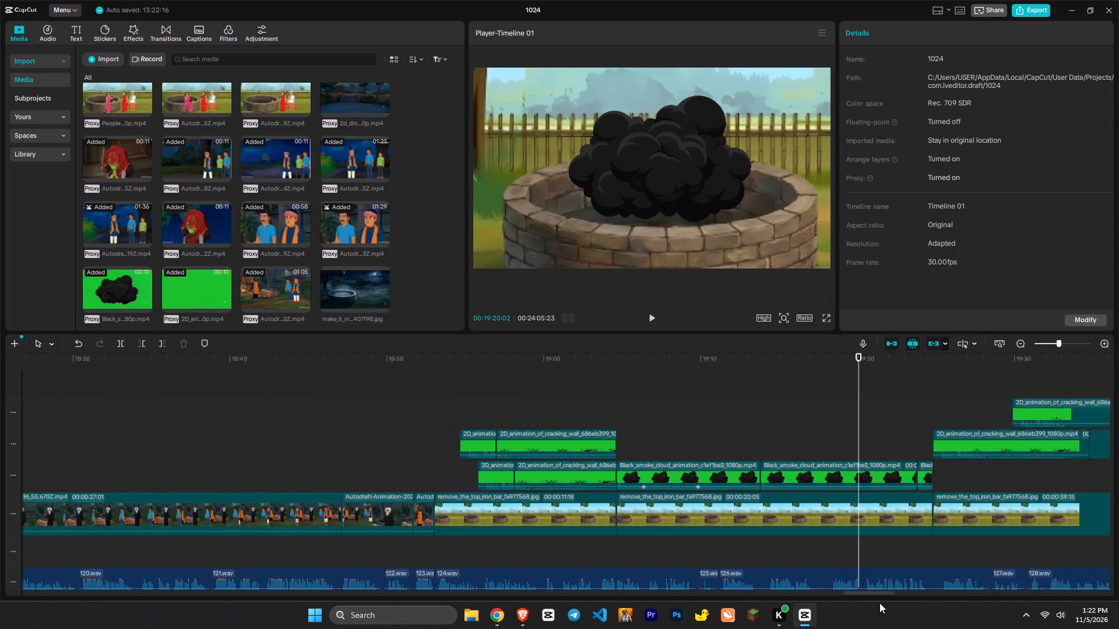
pyautogui.moveTo(879, 603); pyautogui.dragTo(904, 607)
pyautogui.moveTo(367, 291); pyautogui.dragTo(278, 417)
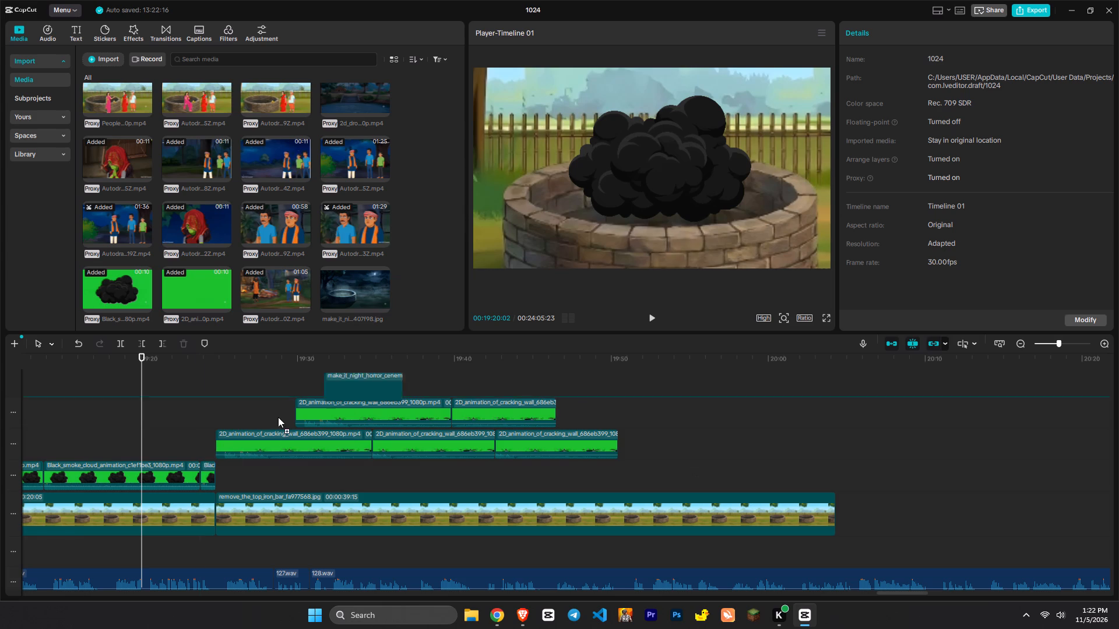
pyautogui.moveTo(278, 417); pyautogui.dragTo(92, 519)
pyautogui.click(592, 400)
pyautogui.moveTo(354, 280); pyautogui.dragTo(361, 504)
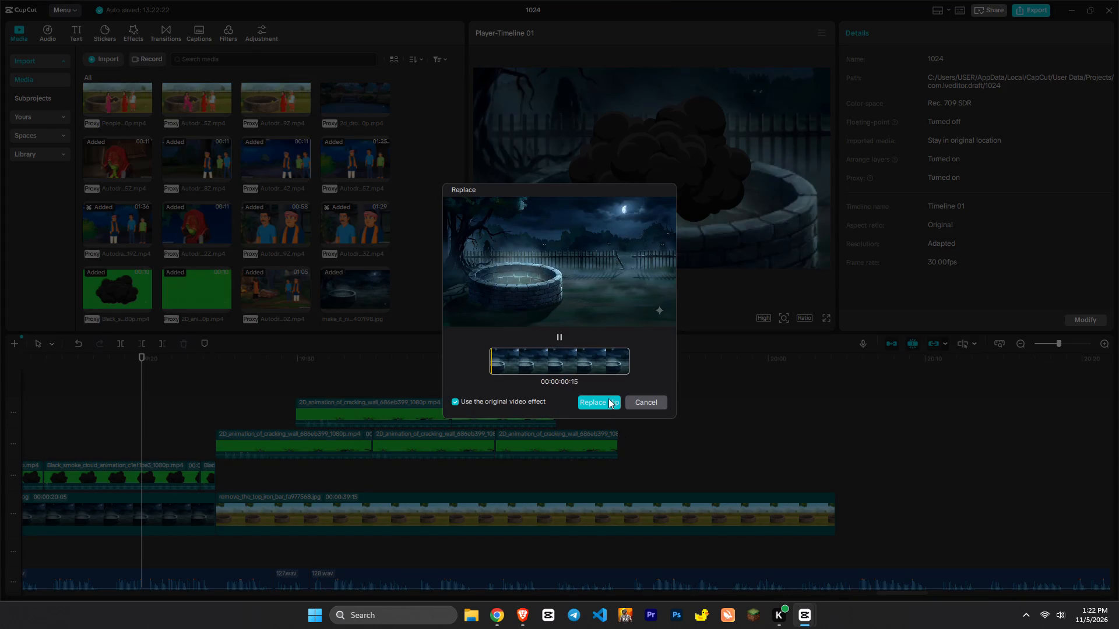
pyautogui.click(608, 398)
pyautogui.moveTo(111, 398); pyautogui.dragTo(47, 412)
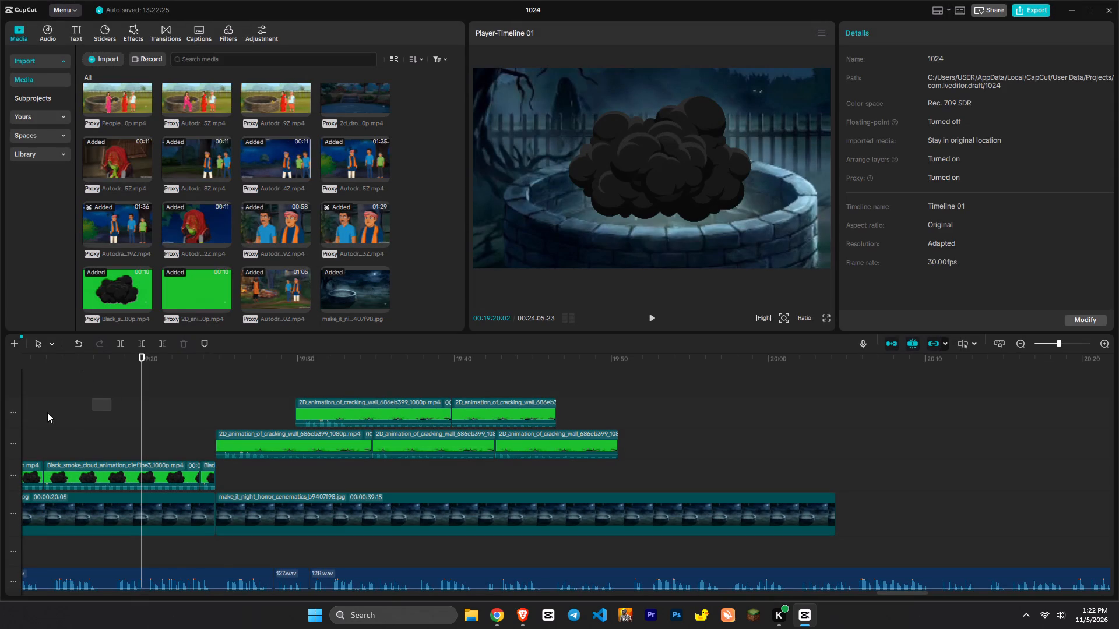
pyautogui.moveTo(47, 412); pyautogui.dragTo(118, 418)
pyautogui.click(45, 412)
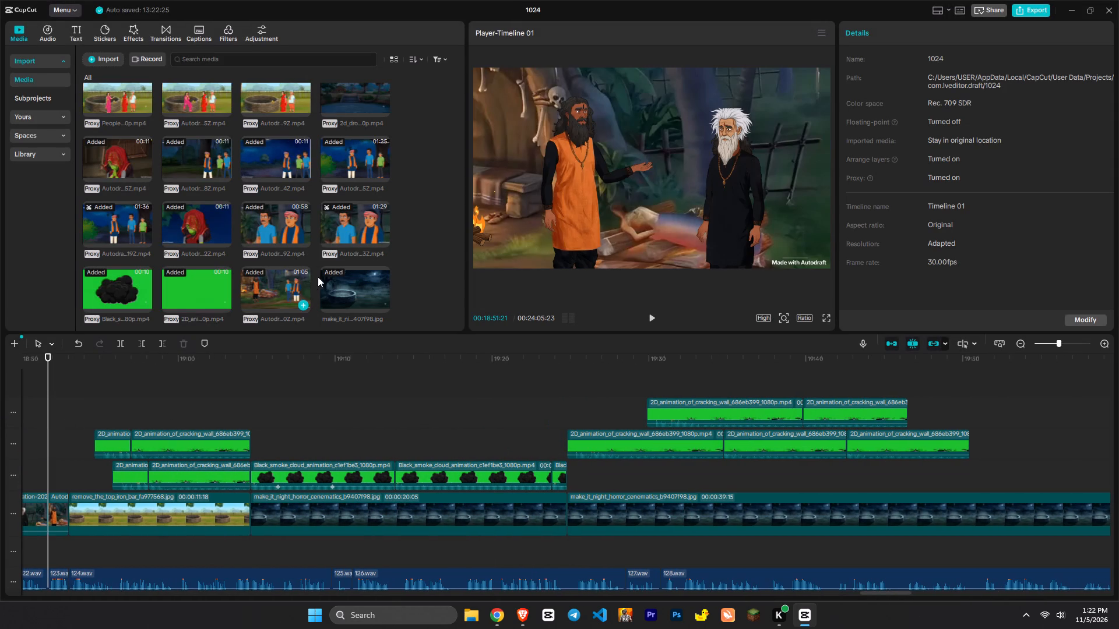
pyautogui.moveTo(352, 295); pyautogui.dragTo(174, 514)
pyautogui.click(609, 403)
# Play back the night well scenes to check the crack and smoke overlays against the new background.
pyautogui.press('space')
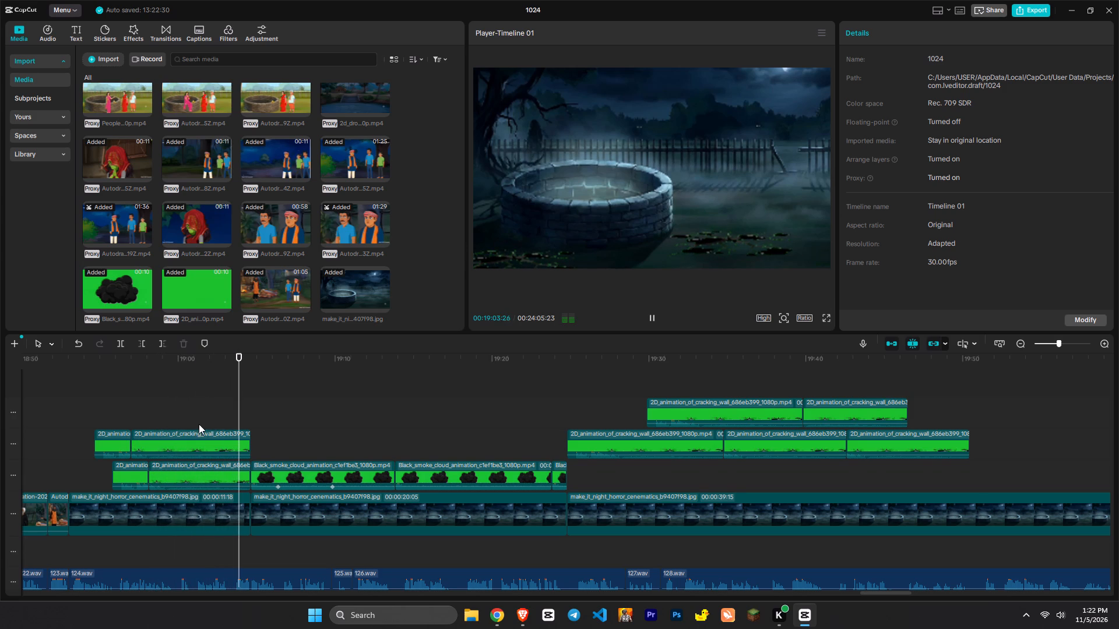
pyautogui.press('space')
pyautogui.moveTo(127, 418); pyautogui.dragTo(203, 471)
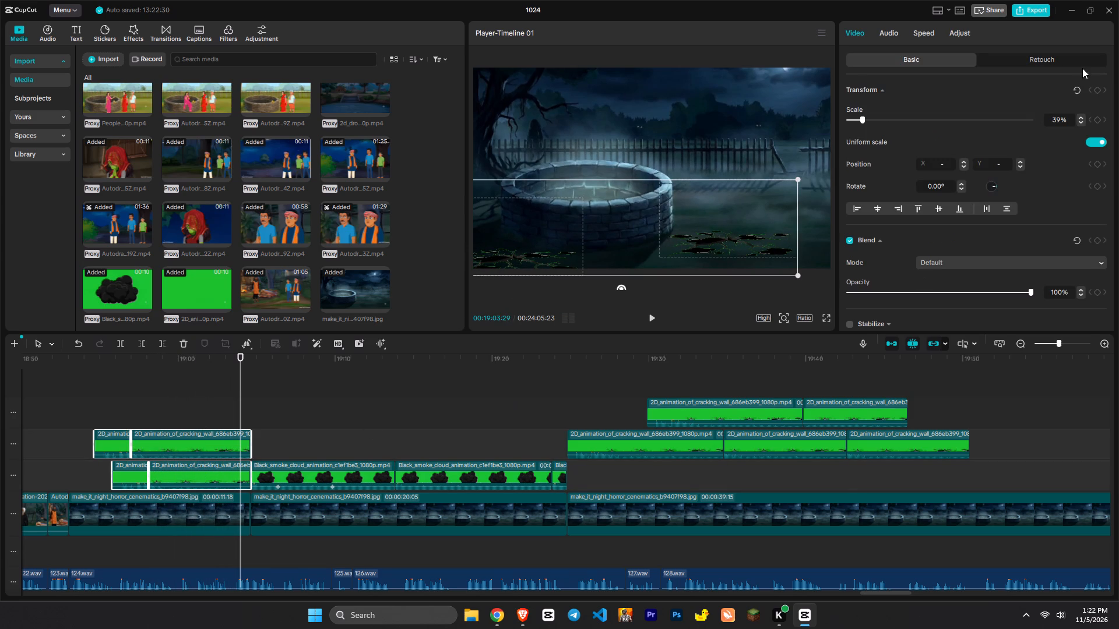
pyautogui.press('space')
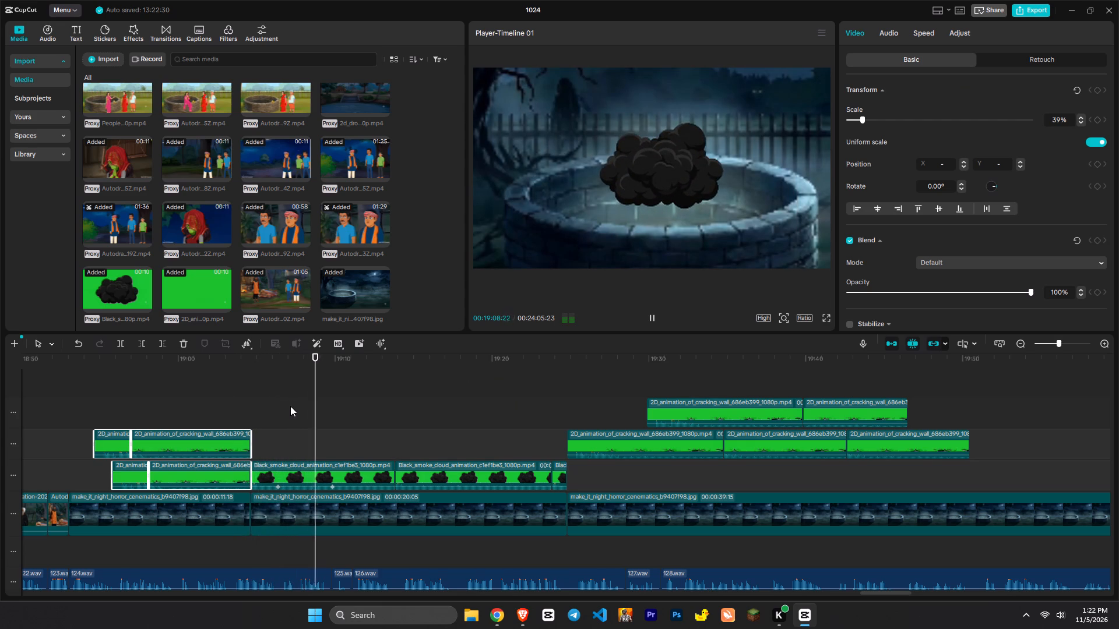
pyautogui.press('x')
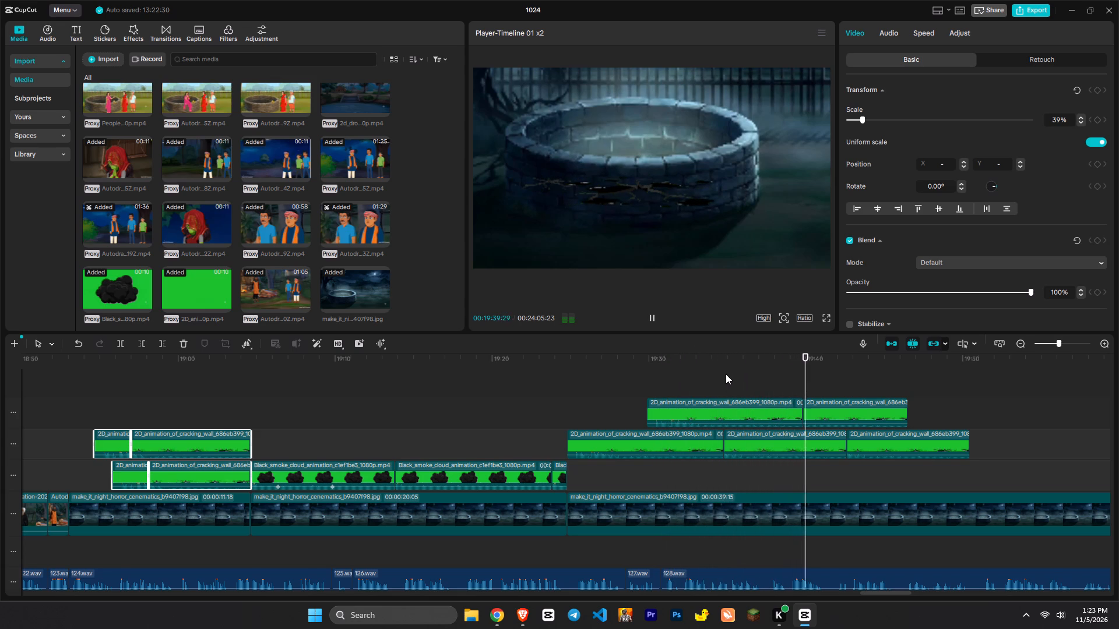
pyautogui.click(669, 368)
pyautogui.press('space')
pyautogui.press('space')
# Import the Horror_girl_hand_green_screen and Horror_red_eyes_blinking_animation videos from the Downloads folder.
pyautogui.click(108, 65)
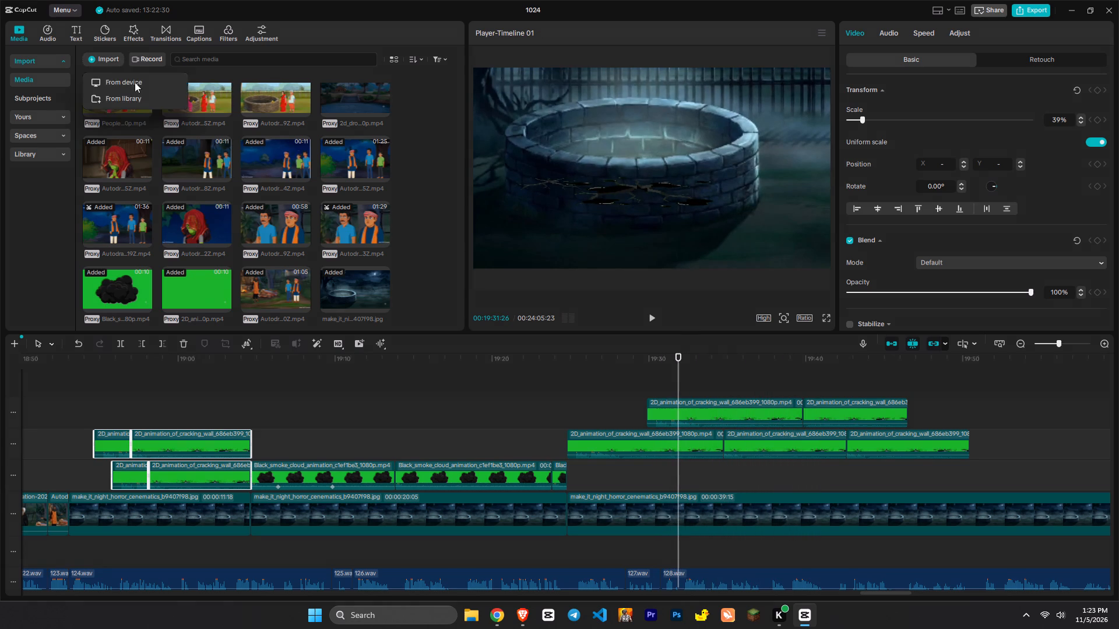
pyautogui.click(139, 89)
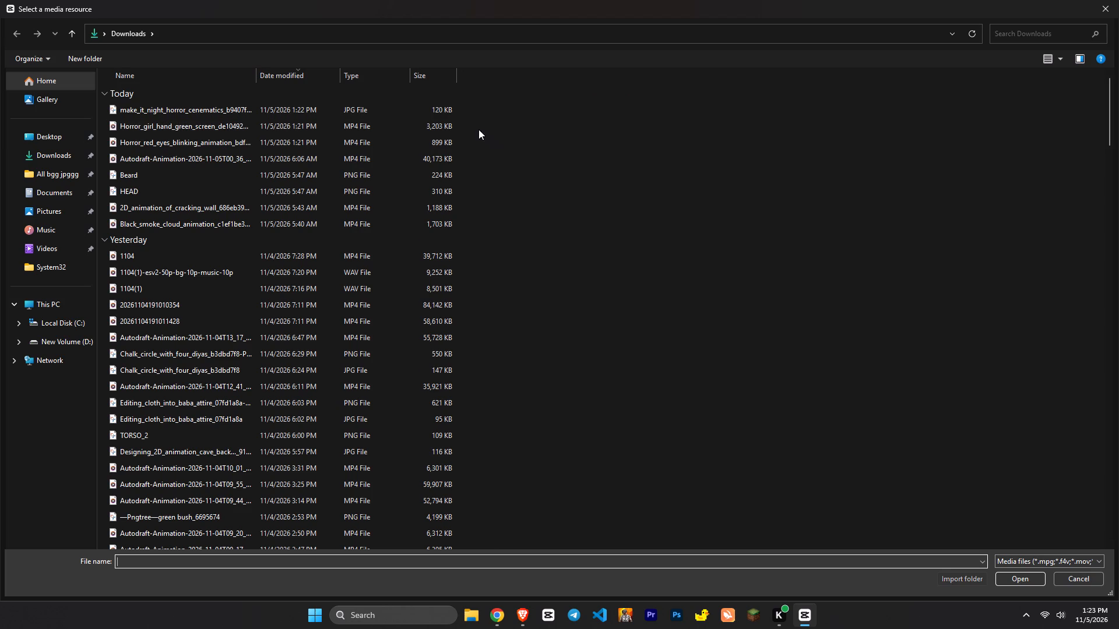
pyautogui.moveTo(476, 138); pyautogui.dragTo(406, 128)
pyautogui.click(1037, 584)
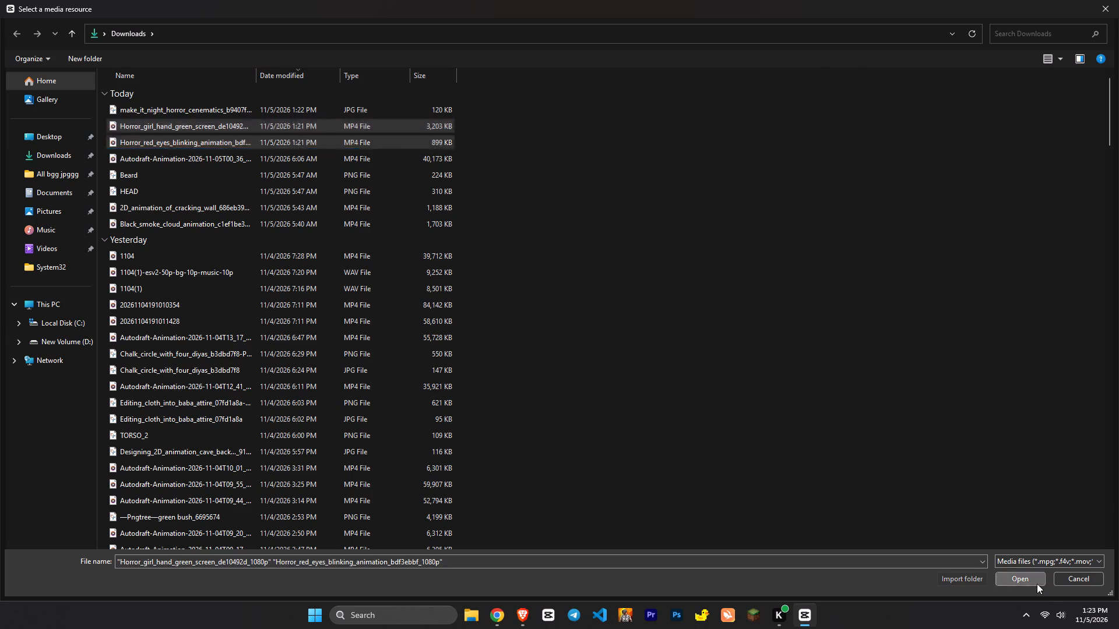
# Place the horror girl hand video on a new top track above the cracking wall clips, starting at about 00:19:31.
pyautogui.scroll(-3, 697, 369)
pyautogui.scroll(-3, 303, 263)
pyautogui.click(121, 282)
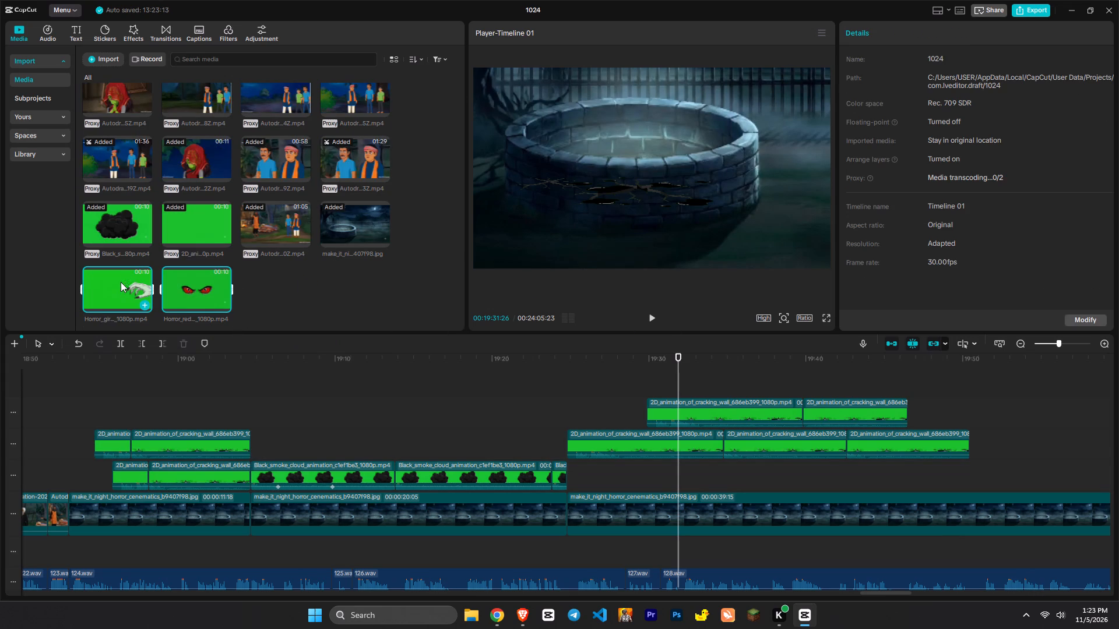
pyautogui.moveTo(117, 284); pyautogui.dragTo(661, 379)
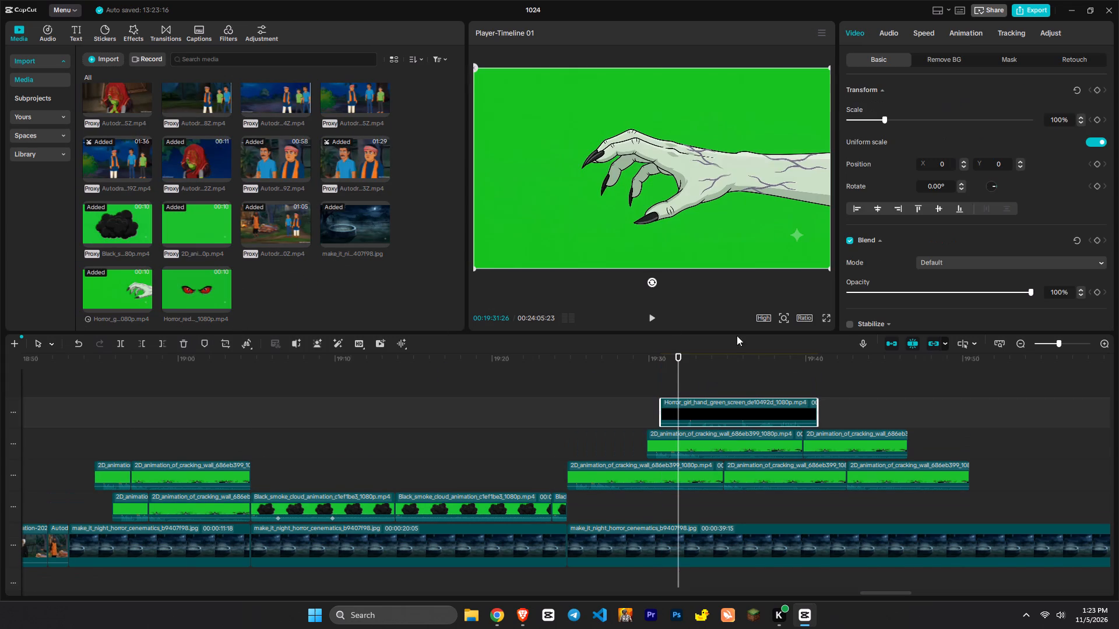
# Remove the hand clip's green background with Chroma key, sampling the green and setting the intensity to 37.
pyautogui.click(942, 61)
pyautogui.click(855, 116)
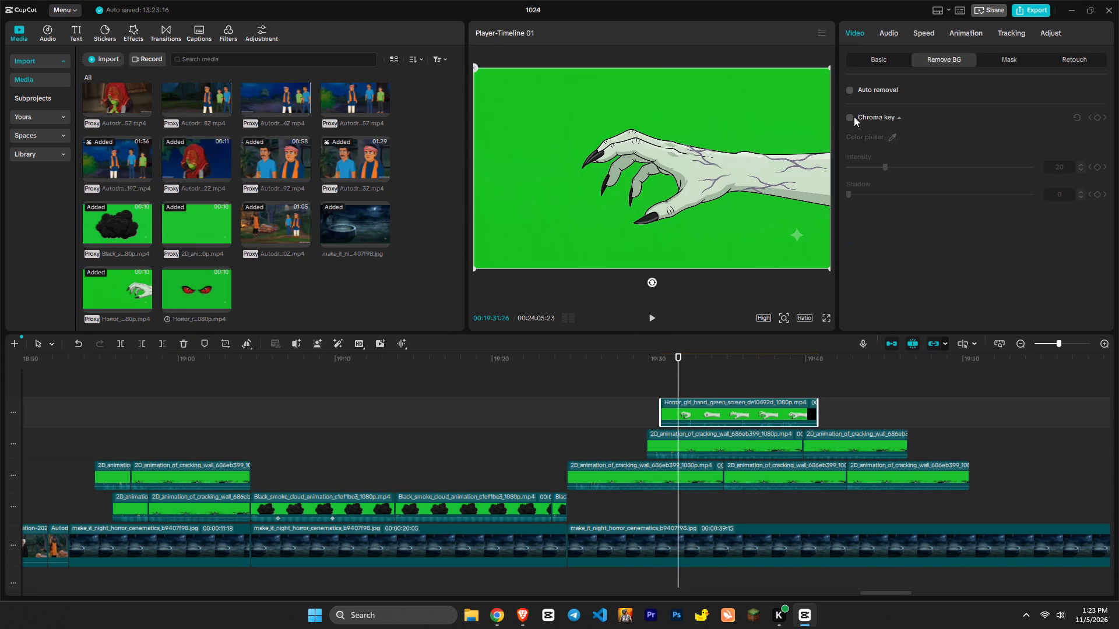
pyautogui.doubleClick(854, 116)
pyautogui.click(786, 105)
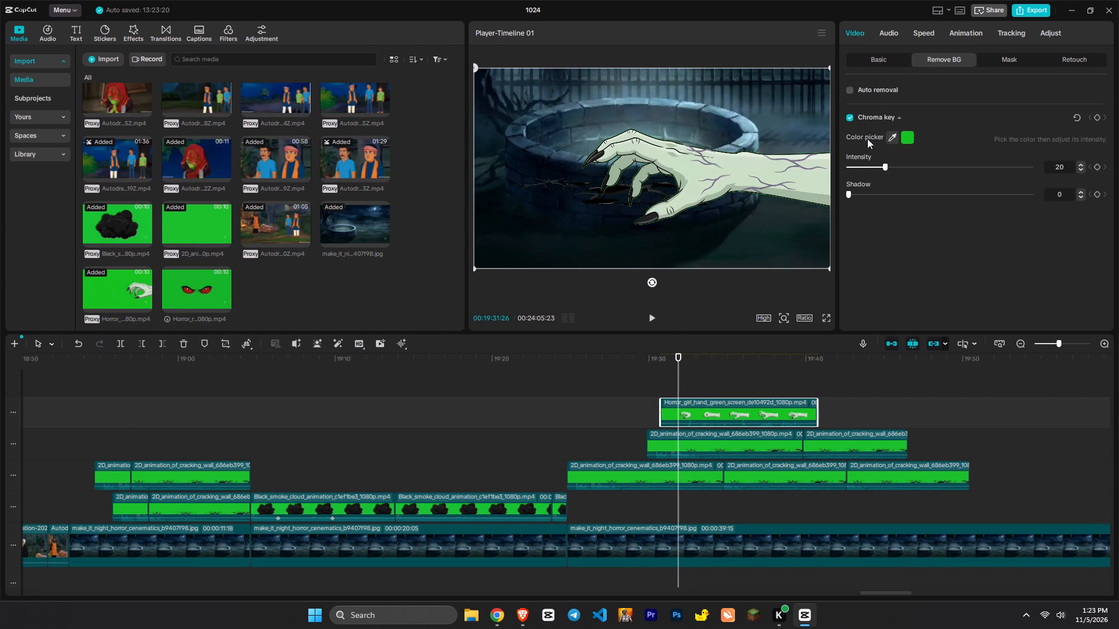
pyautogui.moveTo(887, 166); pyautogui.dragTo(919, 166)
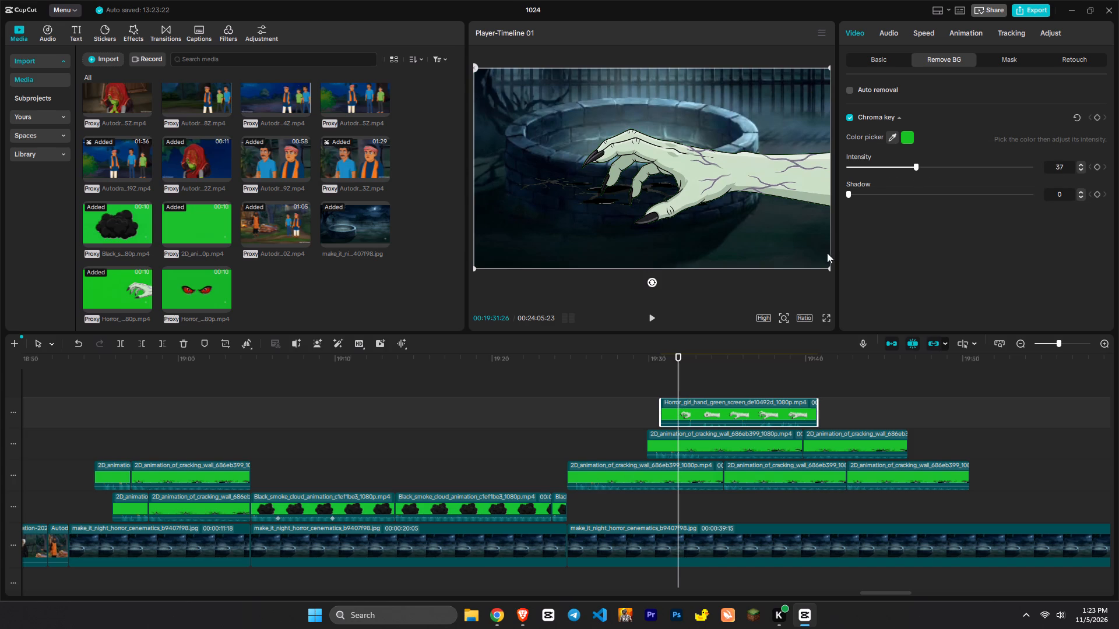
# Shrink the hand clip, rotate it upright and position it reaching up out of the well's opening.
pyautogui.moveTo(827, 267); pyautogui.dragTo(646, 180)
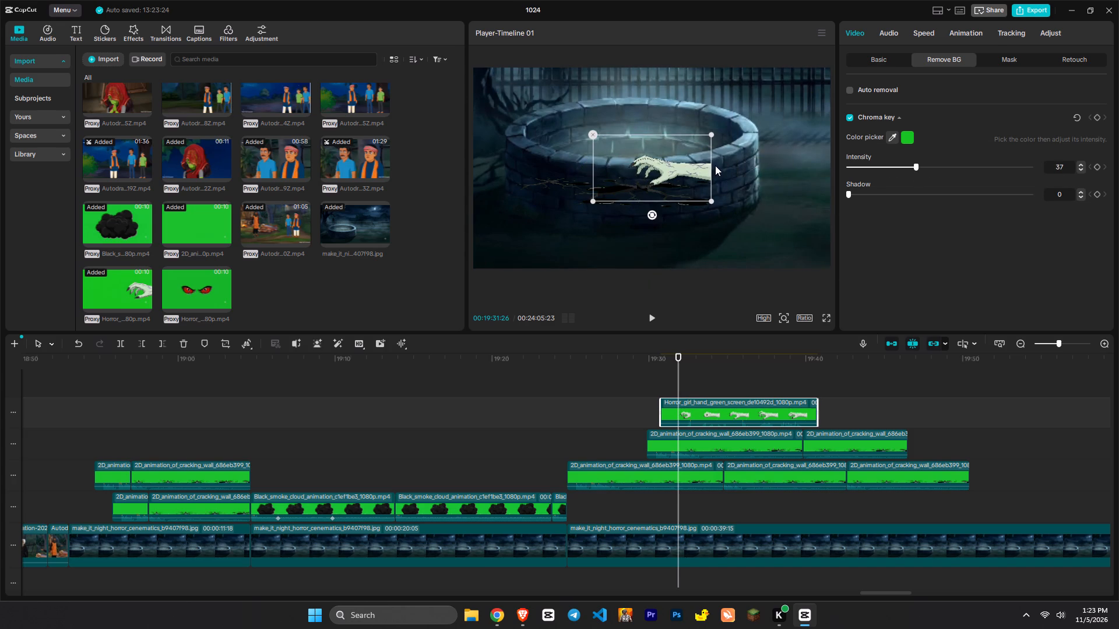
pyautogui.moveTo(655, 216); pyautogui.dragTo(604, 174)
pyautogui.moveTo(668, 196); pyautogui.dragTo(651, 128)
pyautogui.click(675, 201)
# Preview the hand's movement and nudge the clip slightly so the wrist's base lines up with the well's inner rim.
pyautogui.click(572, 415)
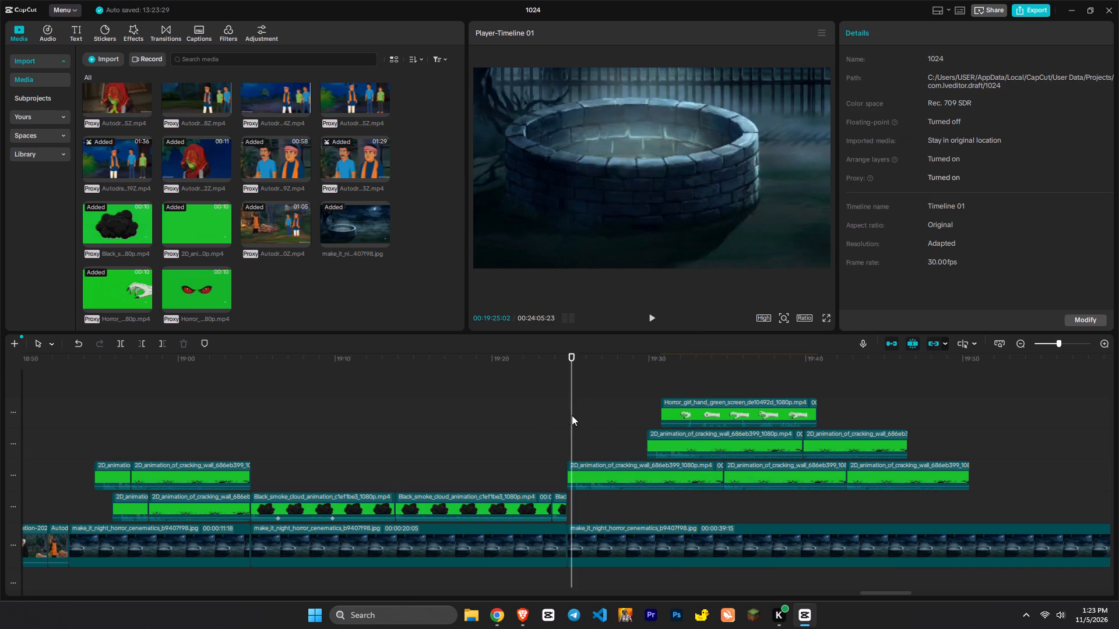
pyautogui.press('space')
pyautogui.press('x')
pyautogui.keyDown('shift'); pyautogui.scroll(3, 696, 410); pyautogui.keyUp('shift')
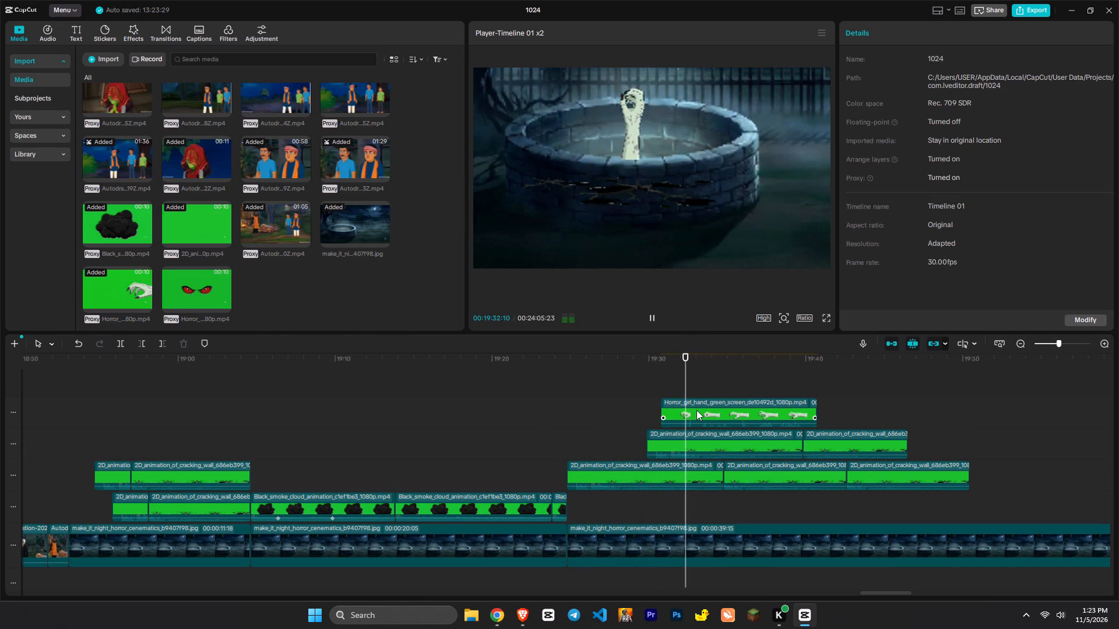
pyautogui.press('space')
pyautogui.click(706, 408)
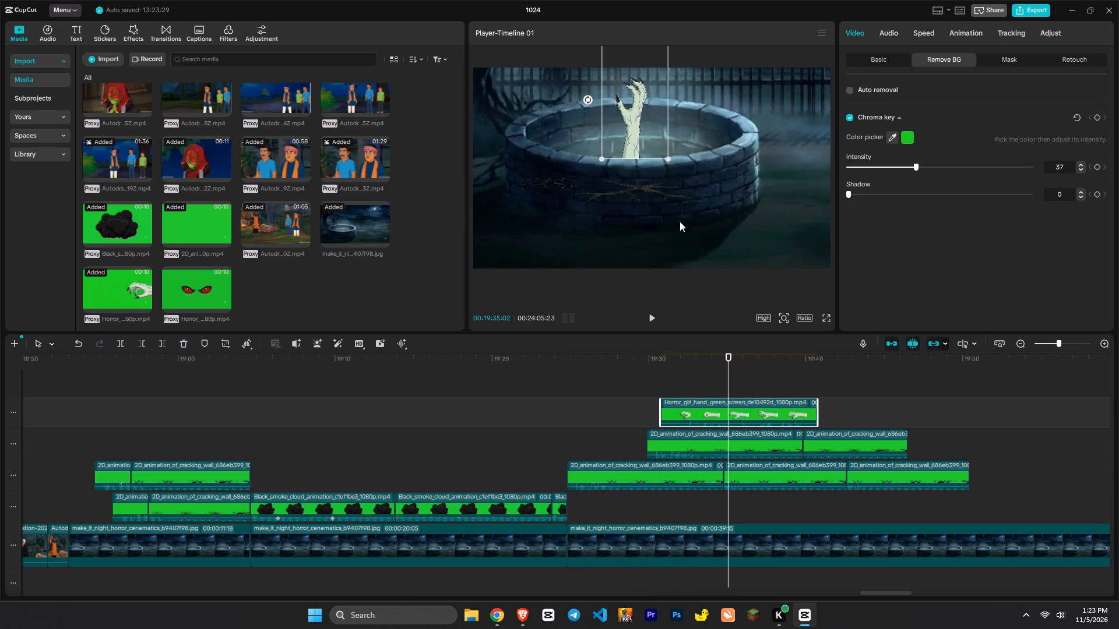
pyautogui.keyDown('ctrl'); pyautogui.scroll(4, 680, 183); pyautogui.keyUp('ctrl')
pyautogui.keyDown('ctrl'); pyautogui.scroll(4, 623, 164); pyautogui.keyUp('ctrl')
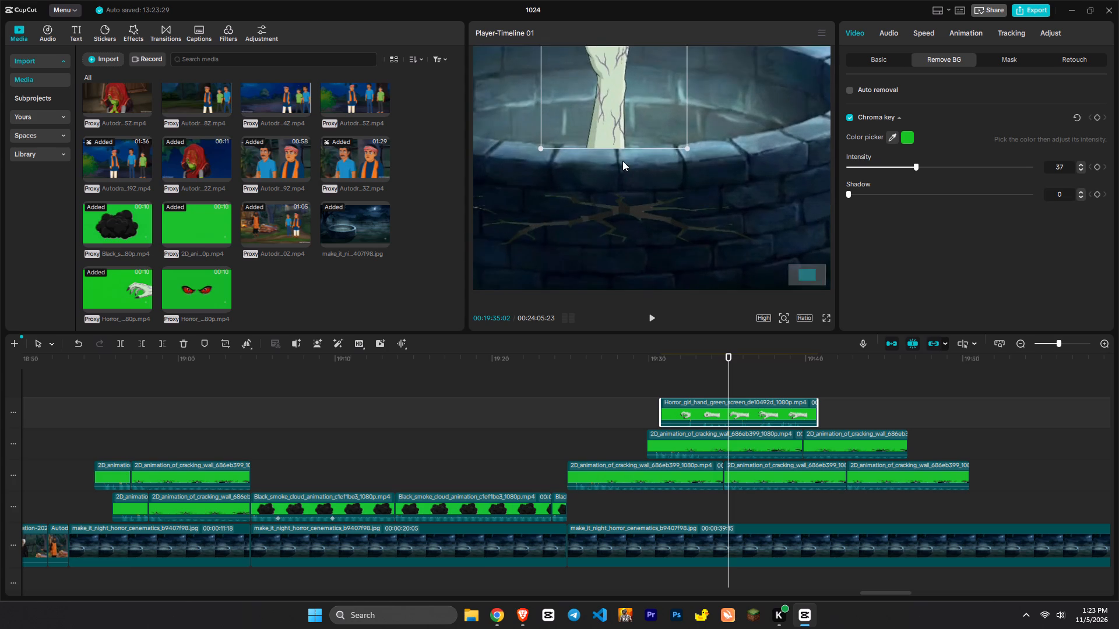
pyautogui.keyDown('ctrl'); pyautogui.scroll(2, 622, 161); pyautogui.keyUp('ctrl')
pyautogui.moveTo(615, 128); pyautogui.dragTo(603, 125)
pyautogui.keyDown('ctrl'); pyautogui.scroll(-10, 621, 206); pyautogui.keyUp('ctrl')
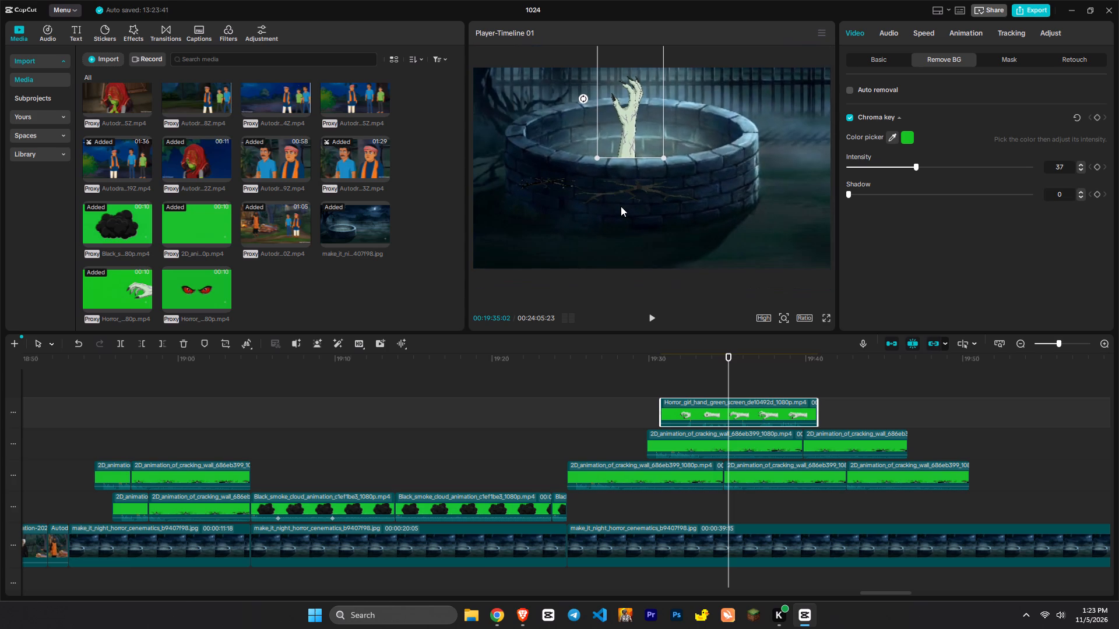
pyautogui.keyDown('ctrl'); pyautogui.scroll(-1, 621, 206); pyautogui.keyUp('ctrl')
# Trim the hand clip's end at 00:19:39:19 and add a duplicate of it directly after.
pyautogui.press('space')
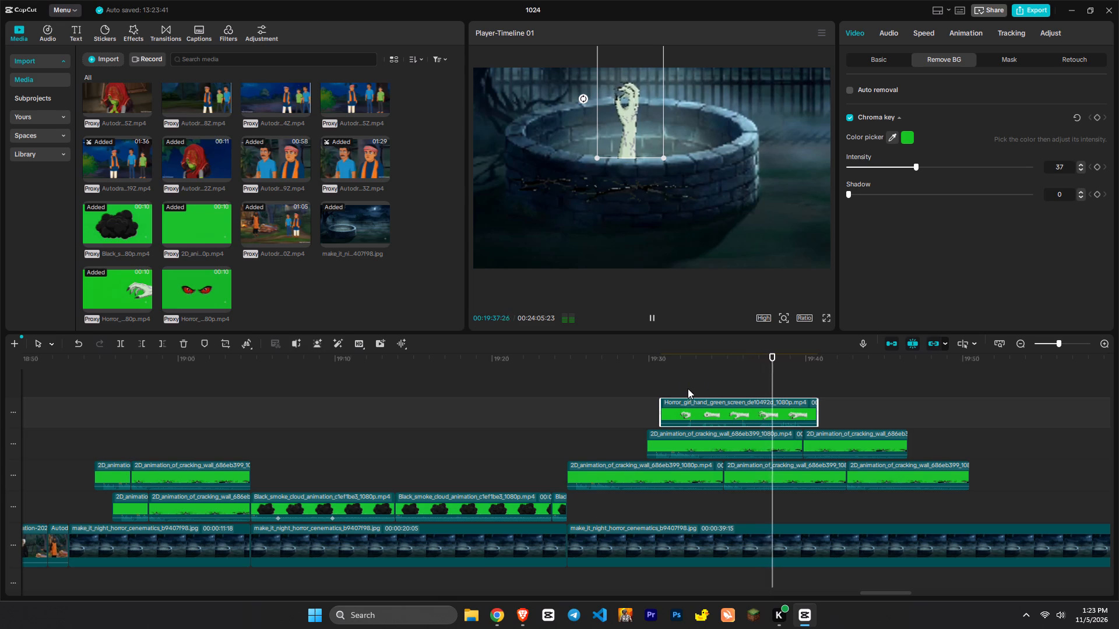
pyautogui.press('space')
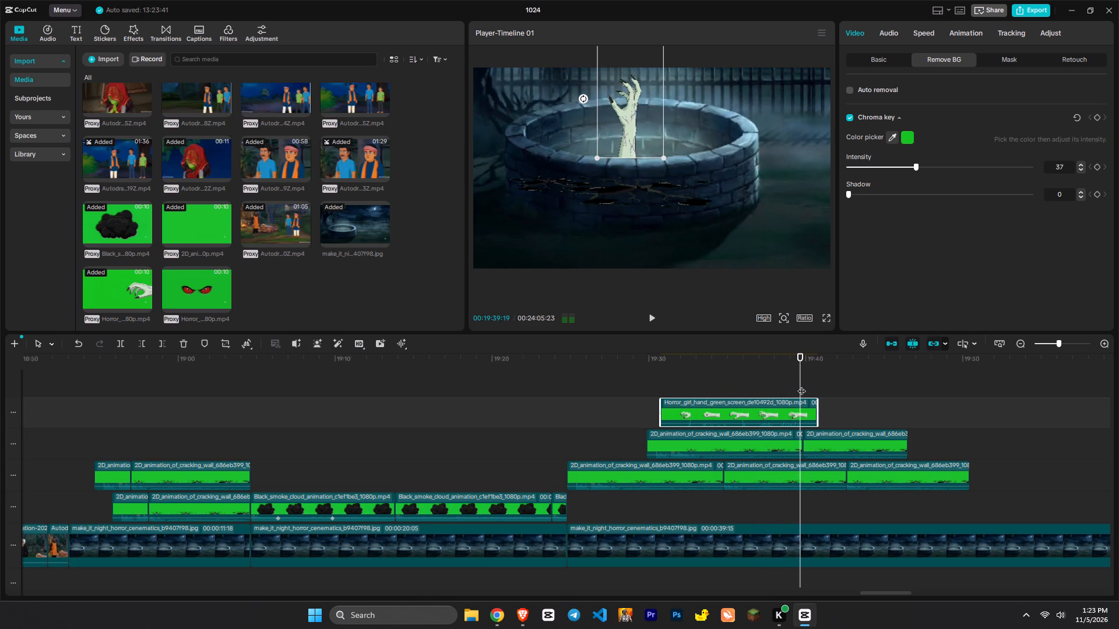
pyautogui.press('w')
pyautogui.hotkey('ctrl', 'c')
pyautogui.hotkey('ctrl', 'v')
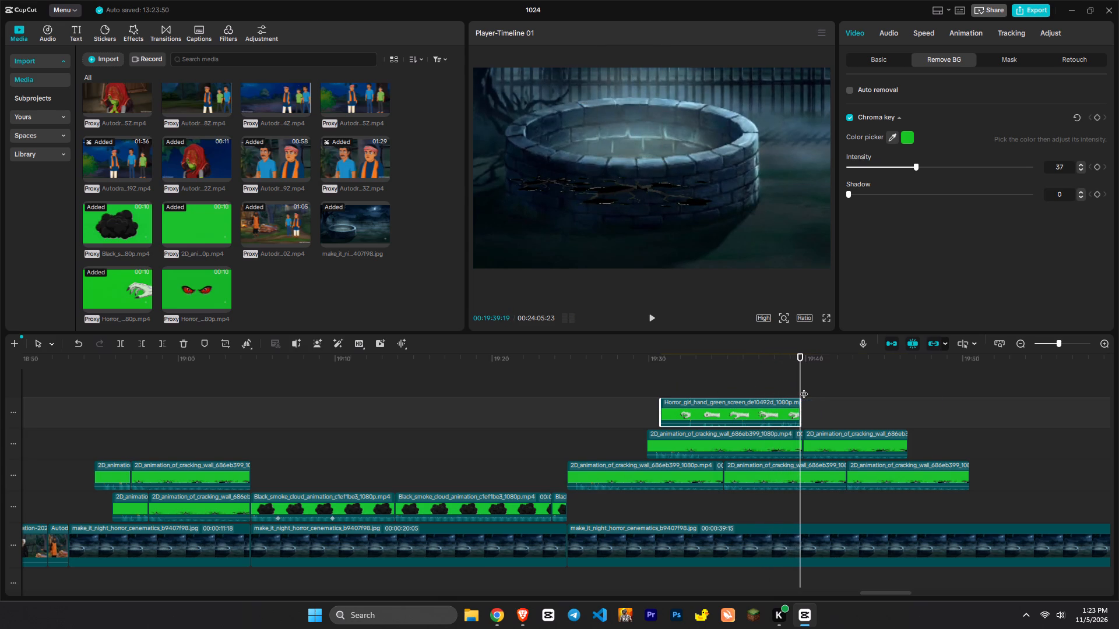
# Play through the duplicated hand clip and place the red eyes blinking video directly after it, at about 00:19:48:15.
pyautogui.press('space')
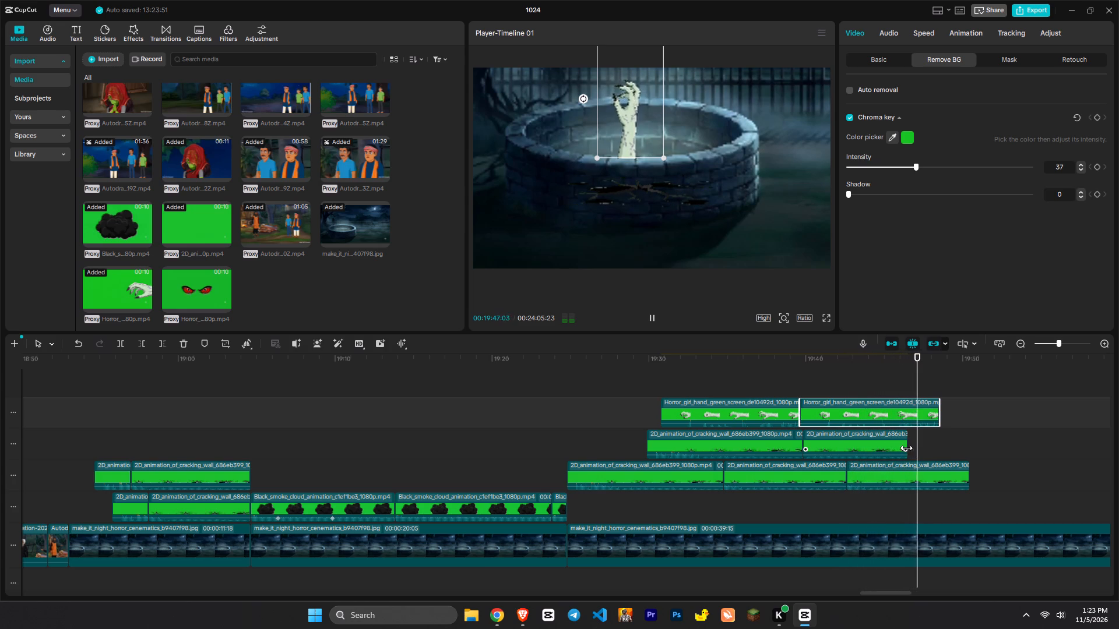
pyautogui.press('space')
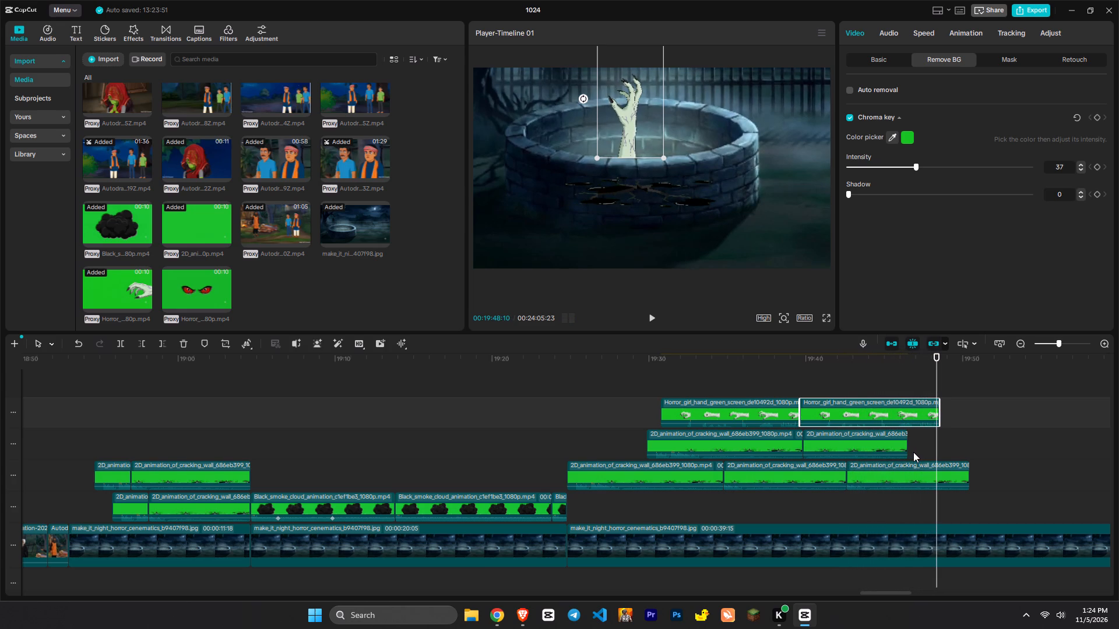
pyautogui.press('space')
pyautogui.click(939, 381)
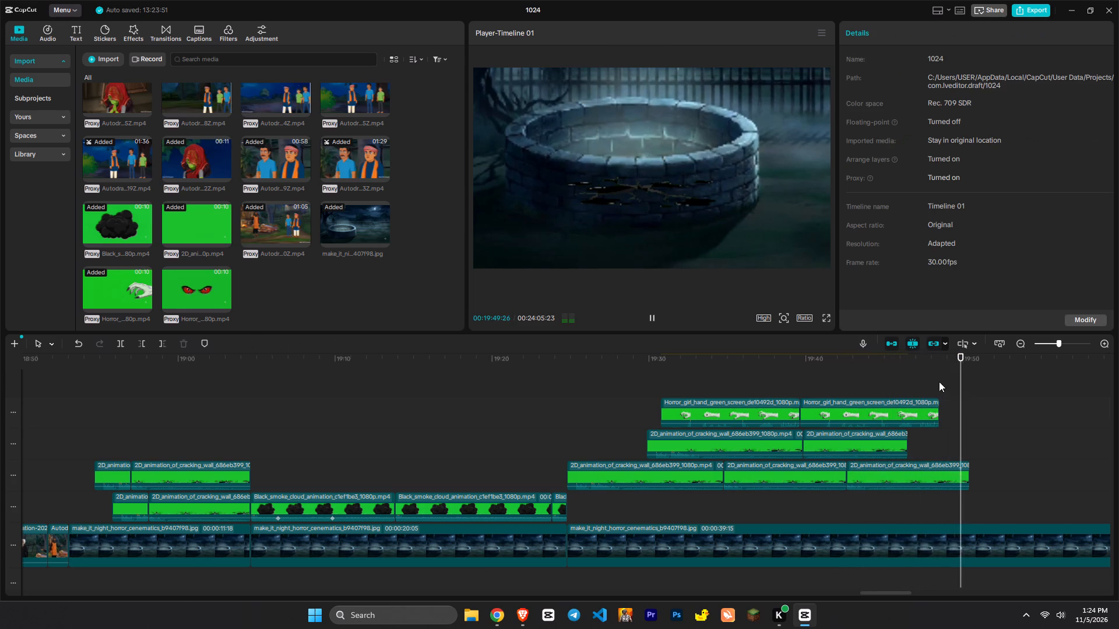
pyautogui.moveTo(200, 287); pyautogui.dragTo(949, 414)
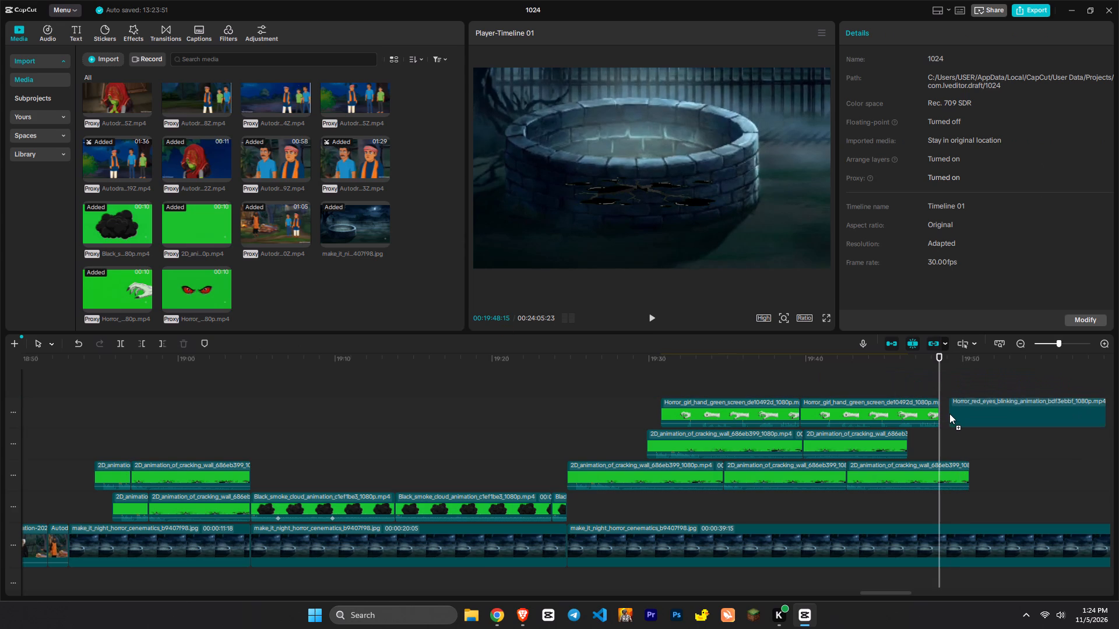
pyautogui.moveTo(949, 414); pyautogui.dragTo(937, 414)
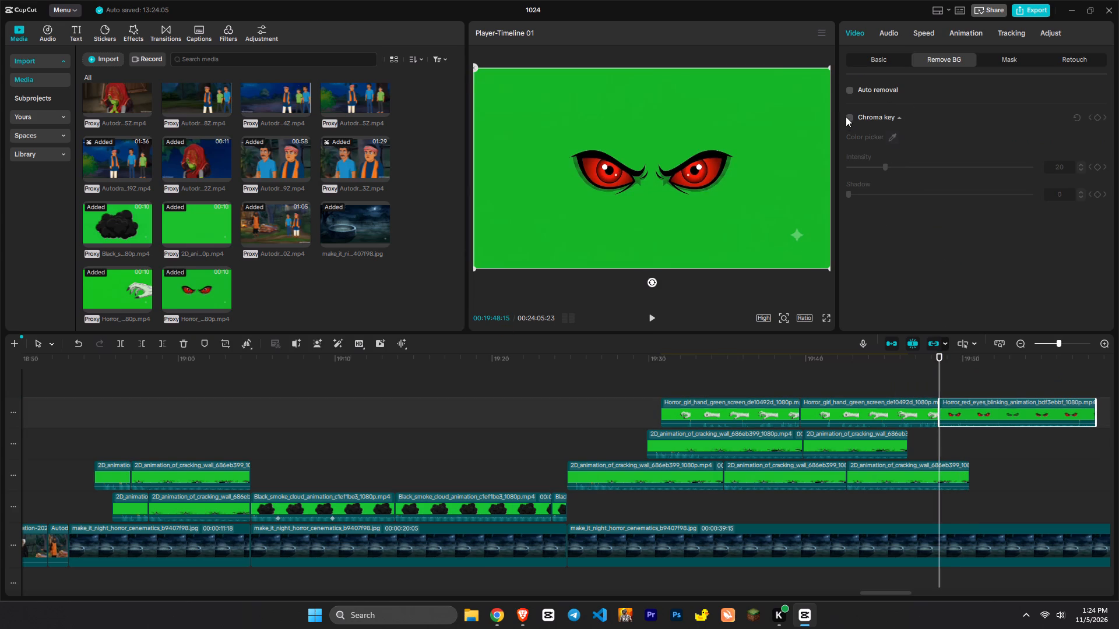
# Remove the red eyes clip's green background with Chroma key, sampling the green and setting the intensity to 36.
pyautogui.click(846, 117)
pyautogui.click(784, 109)
pyautogui.moveTo(886, 167); pyautogui.dragTo(918, 171)
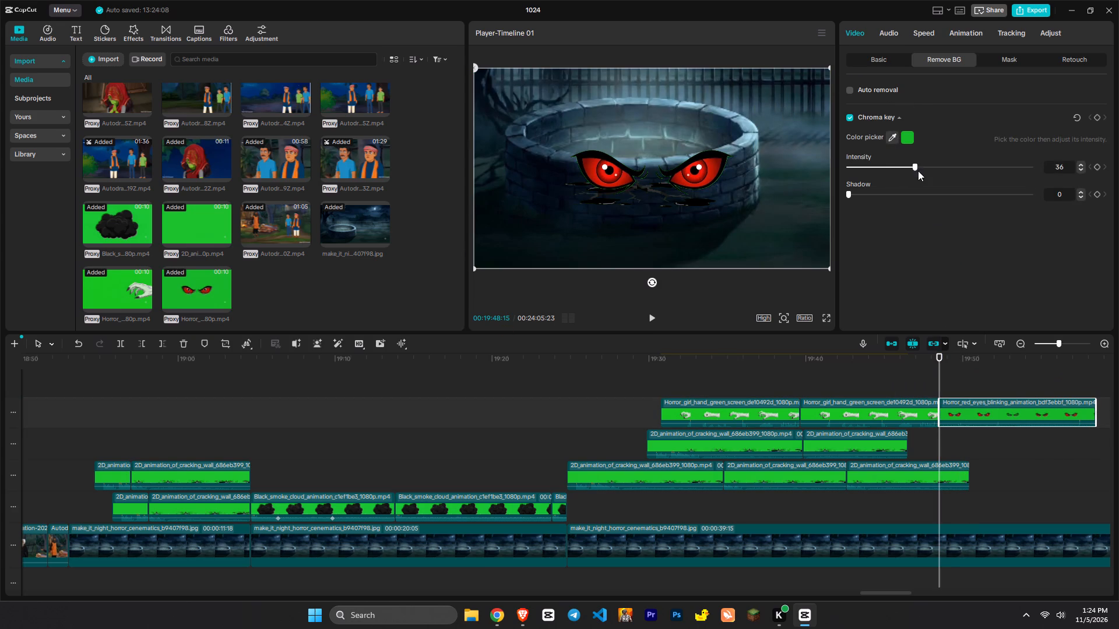
# Set the red eyes clip's Chroma key intensity to 55.
pyautogui.moveTo(918, 171); pyautogui.dragTo(949, 172)
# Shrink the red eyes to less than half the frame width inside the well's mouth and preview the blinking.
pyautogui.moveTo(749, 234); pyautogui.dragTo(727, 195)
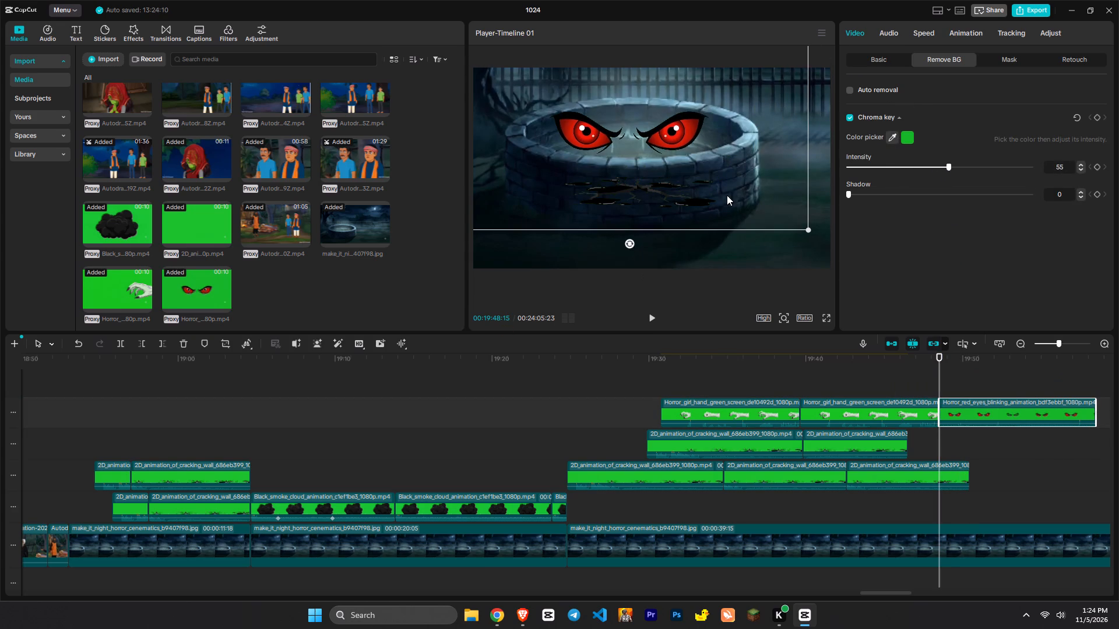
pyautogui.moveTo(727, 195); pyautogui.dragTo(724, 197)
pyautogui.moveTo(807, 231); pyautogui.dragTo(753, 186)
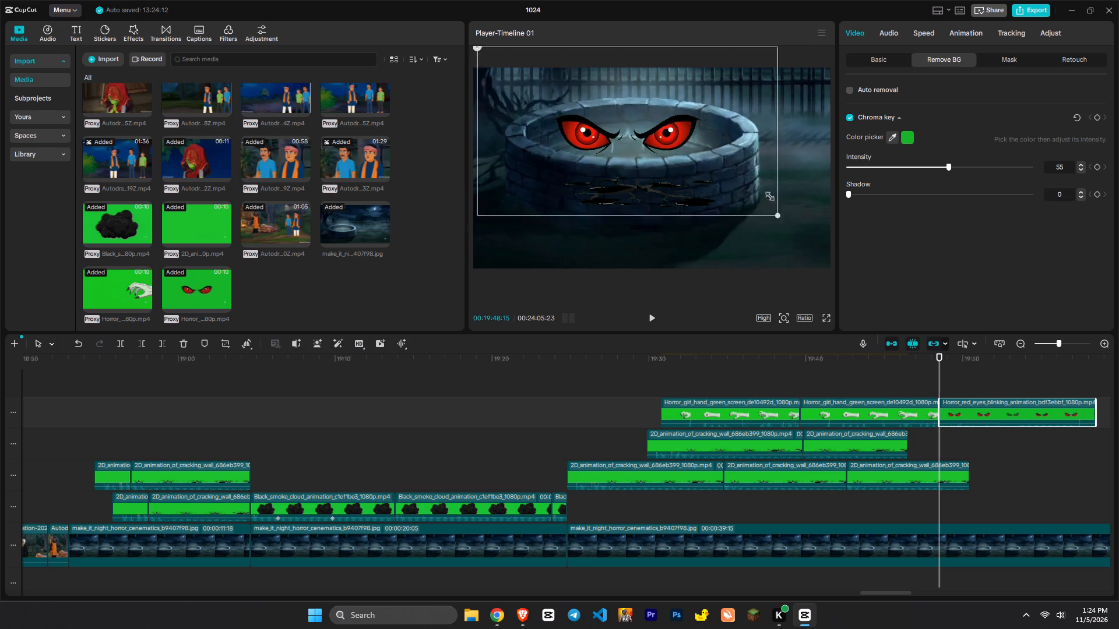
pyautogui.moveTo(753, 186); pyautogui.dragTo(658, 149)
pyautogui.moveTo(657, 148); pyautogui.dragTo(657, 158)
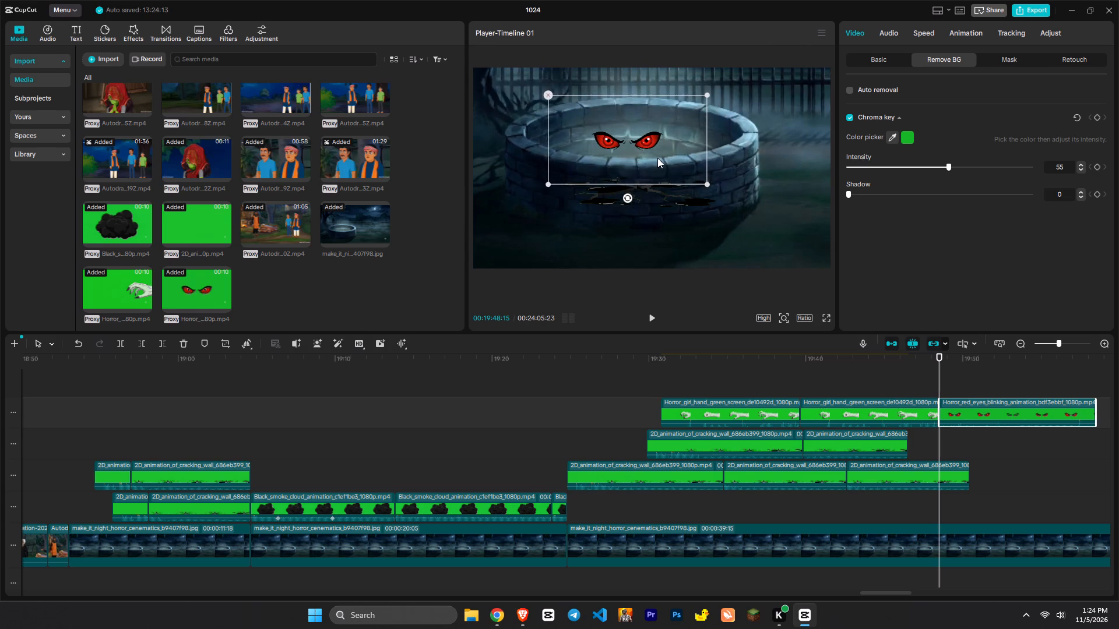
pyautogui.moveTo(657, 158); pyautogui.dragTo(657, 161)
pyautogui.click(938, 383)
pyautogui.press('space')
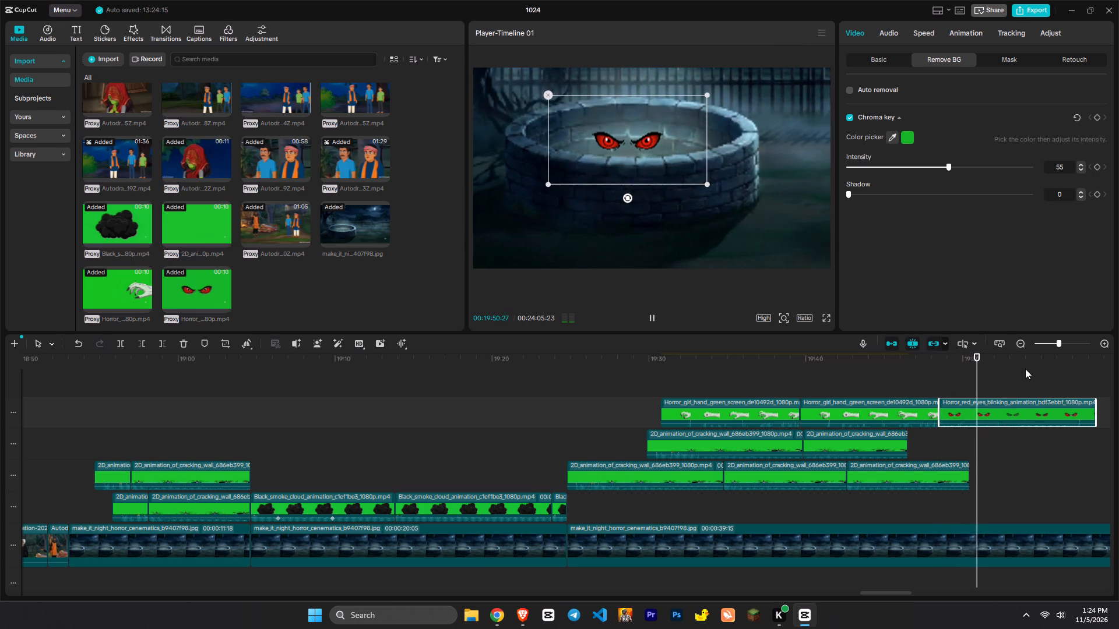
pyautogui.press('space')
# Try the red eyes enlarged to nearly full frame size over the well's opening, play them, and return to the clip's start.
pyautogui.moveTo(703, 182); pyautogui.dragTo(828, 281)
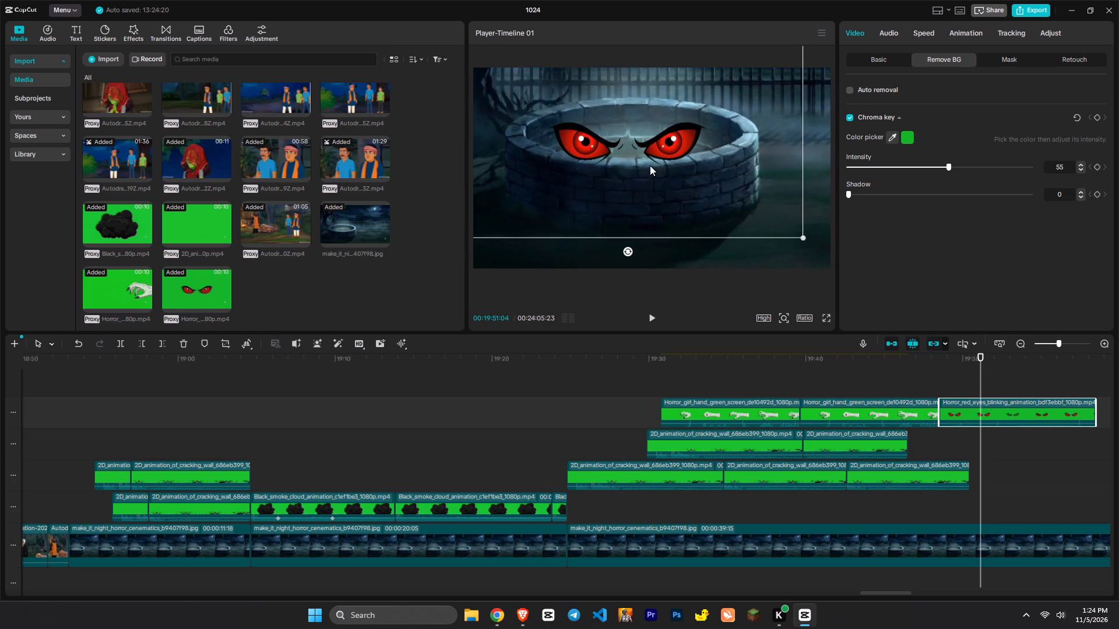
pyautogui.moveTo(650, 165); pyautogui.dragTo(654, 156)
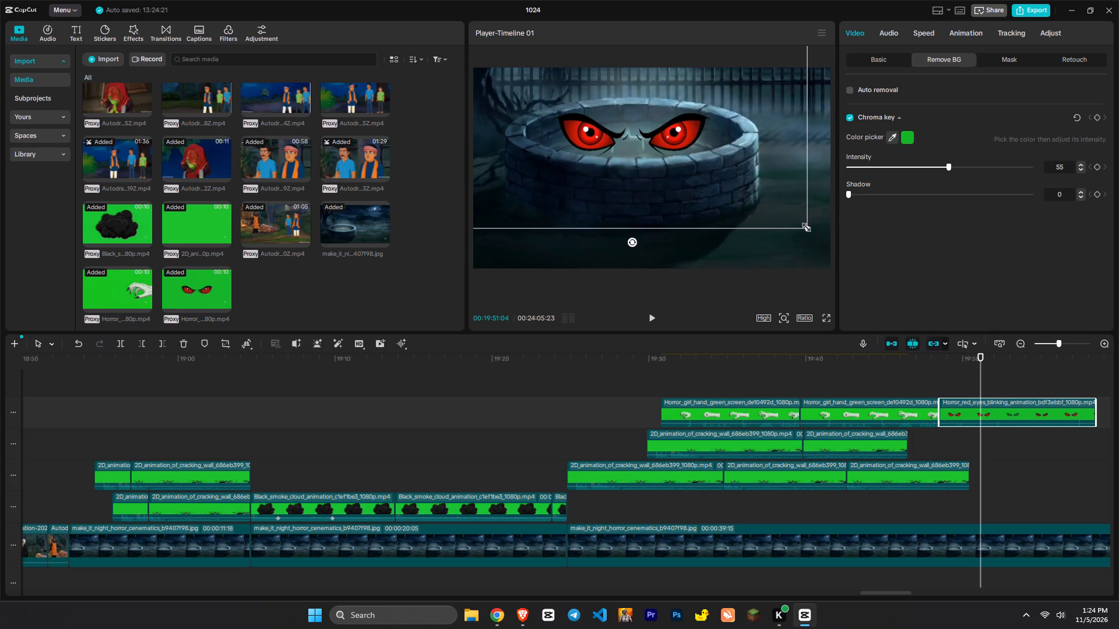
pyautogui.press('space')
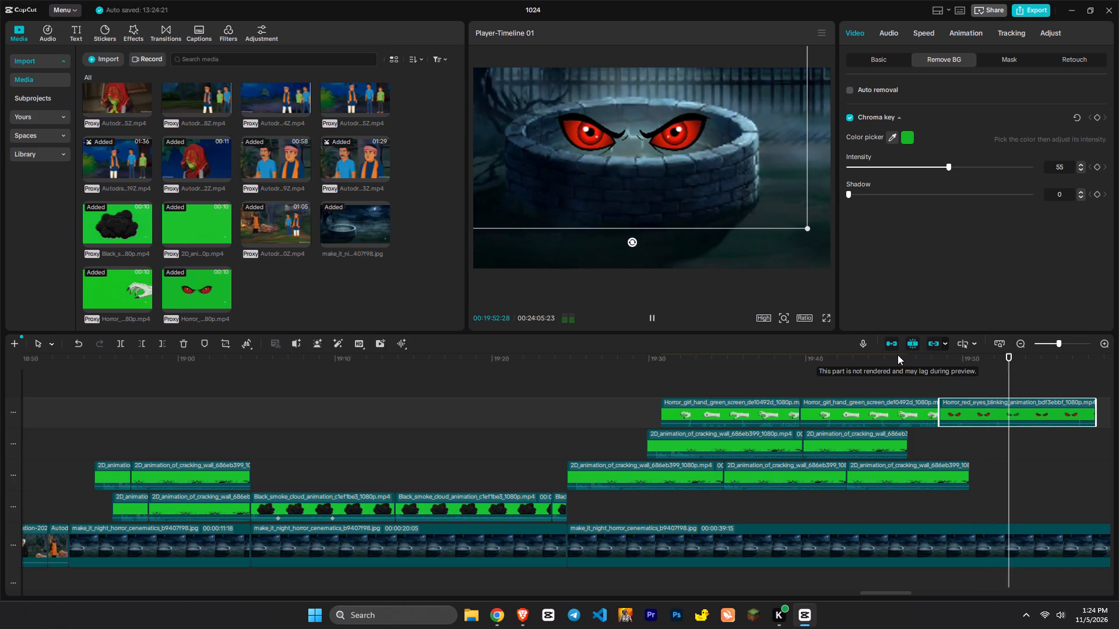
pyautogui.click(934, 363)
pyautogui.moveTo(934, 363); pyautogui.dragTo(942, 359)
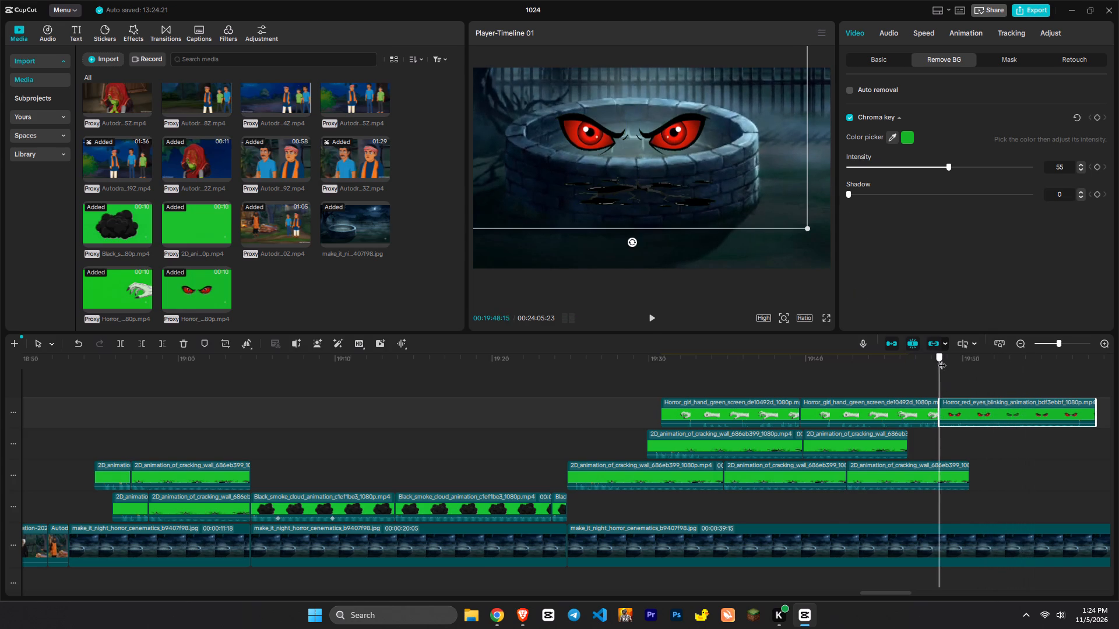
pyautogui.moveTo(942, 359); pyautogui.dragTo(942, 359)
# Scale the red eyes to a little over half the frame width, centre them in the well's mouth, and preview at double speed.
pyautogui.moveTo(805, 227); pyautogui.dragTo(635, 154)
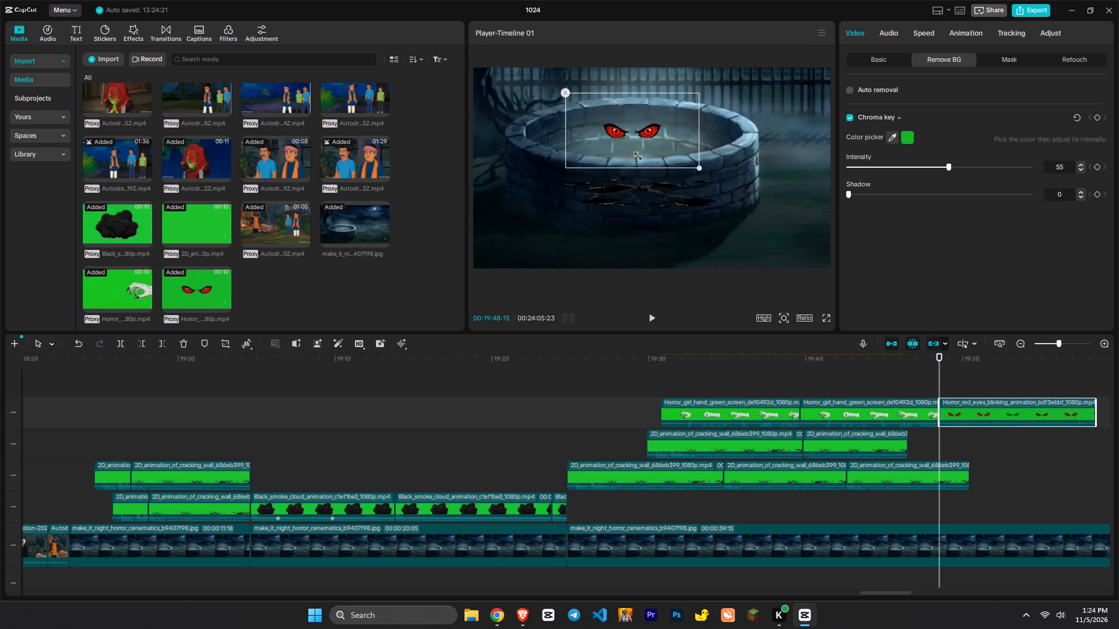
pyautogui.moveTo(635, 154); pyautogui.dragTo(686, 189)
pyautogui.moveTo(684, 178); pyautogui.dragTo(684, 192)
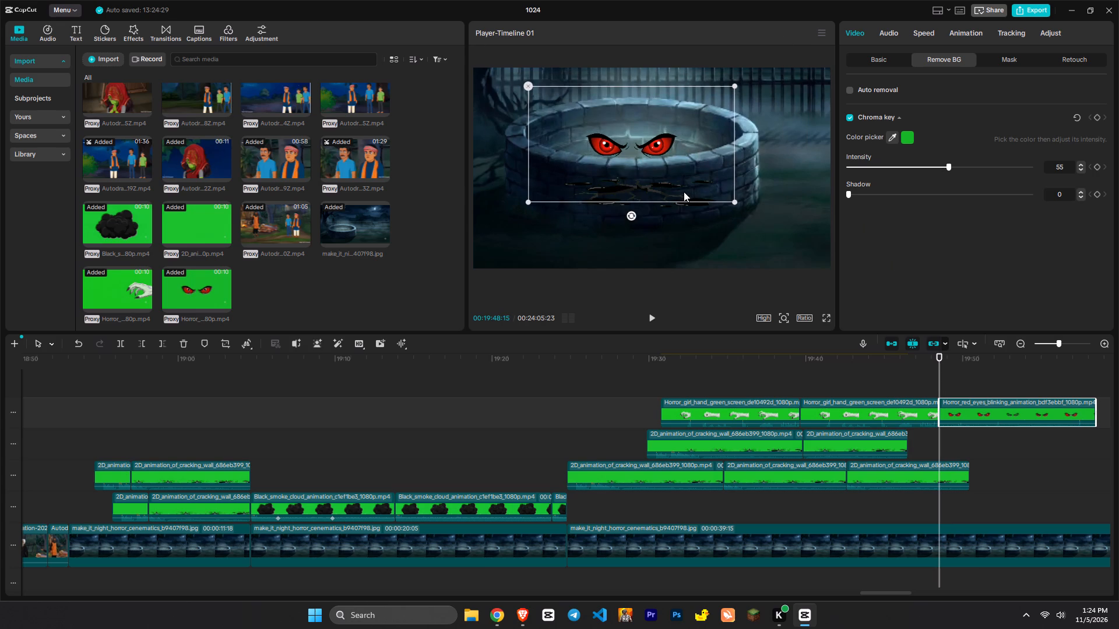
pyautogui.moveTo(684, 192); pyautogui.dragTo(684, 188)
pyautogui.press('space')
pyautogui.write('x')
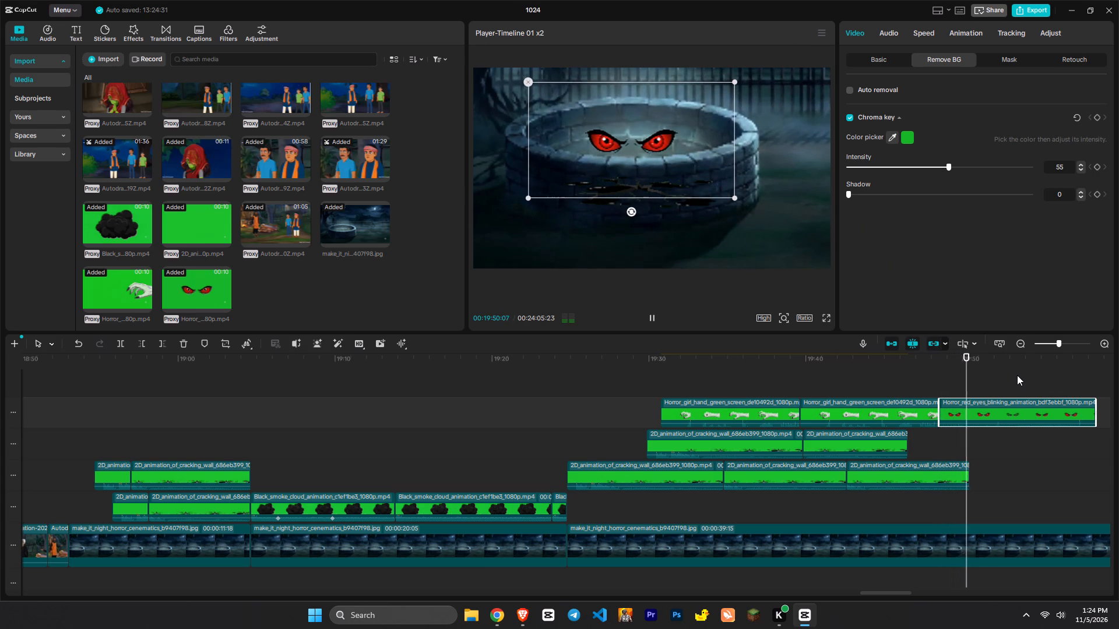
# Trim the ends of the red eyes clip and the night well image at 00:19:55:07.
pyautogui.moveTo(873, 595); pyautogui.dragTo(896, 594)
pyautogui.press('space')
pyautogui.press('w')
pyautogui.click(569, 547)
pyautogui.press('w')
# Place the 11-second video of the green-skinned woman by the hut directly after the night well image and play it.
pyautogui.scroll(-3, 584, 493)
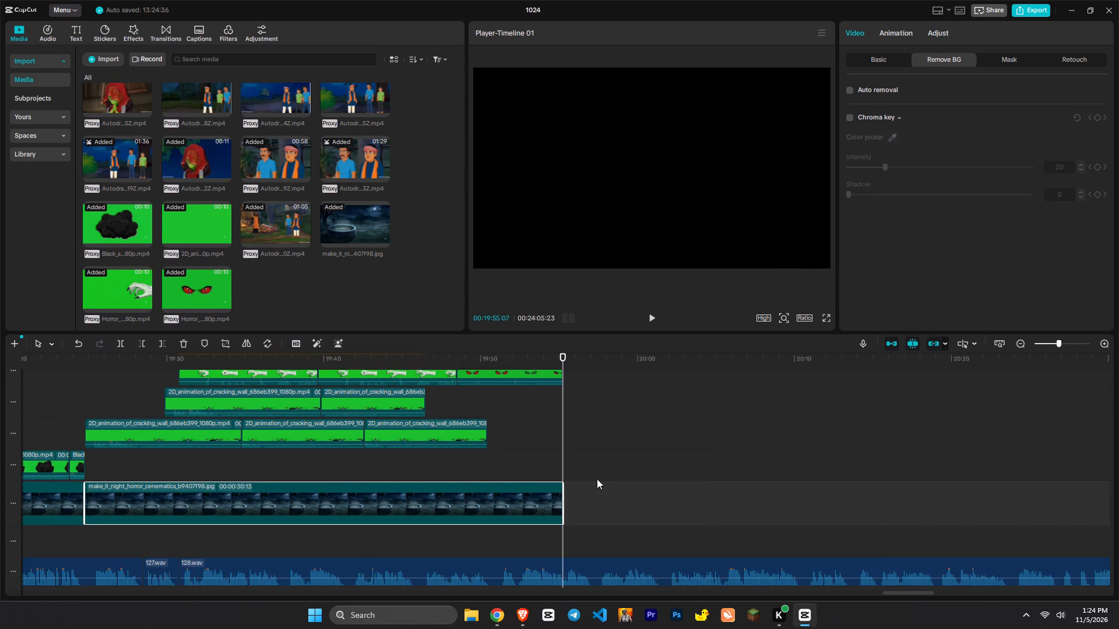
pyautogui.scroll(-4, 597, 479)
pyautogui.scroll(4, 205, 220)
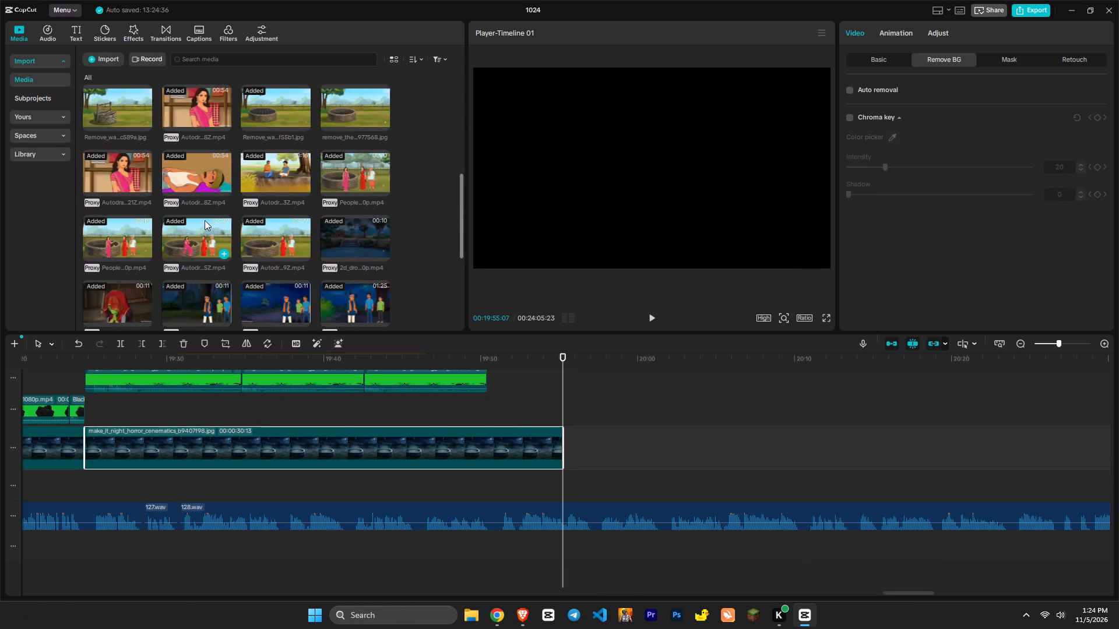
pyautogui.scroll(5, 205, 220)
pyautogui.scroll(-6, 205, 220)
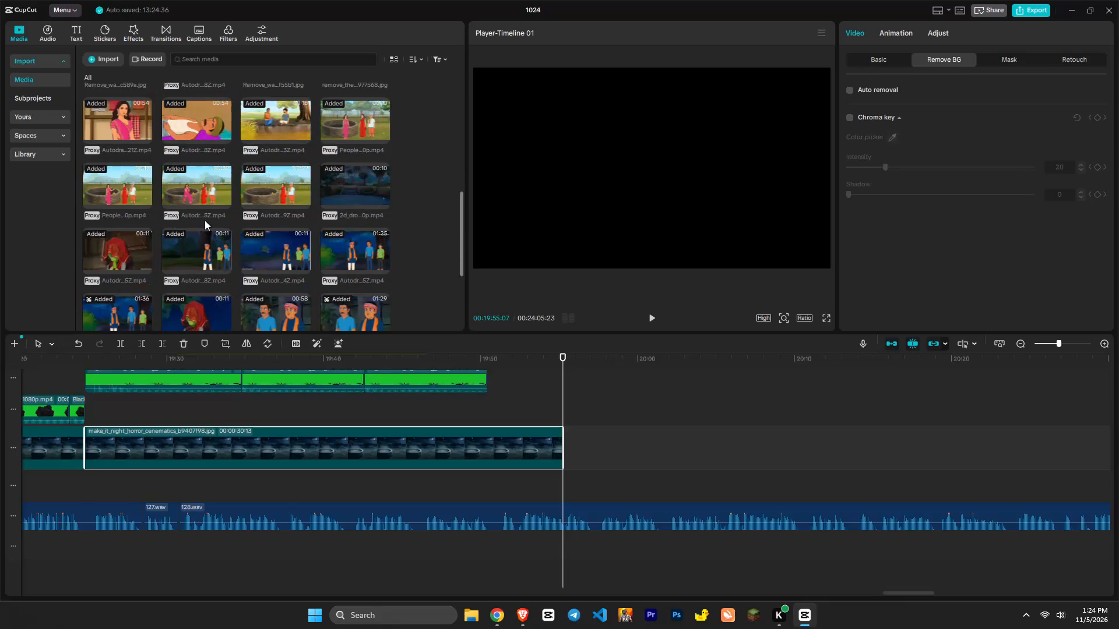
pyautogui.click(124, 251)
pyautogui.moveTo(124, 251); pyautogui.dragTo(587, 439)
pyautogui.press('space')
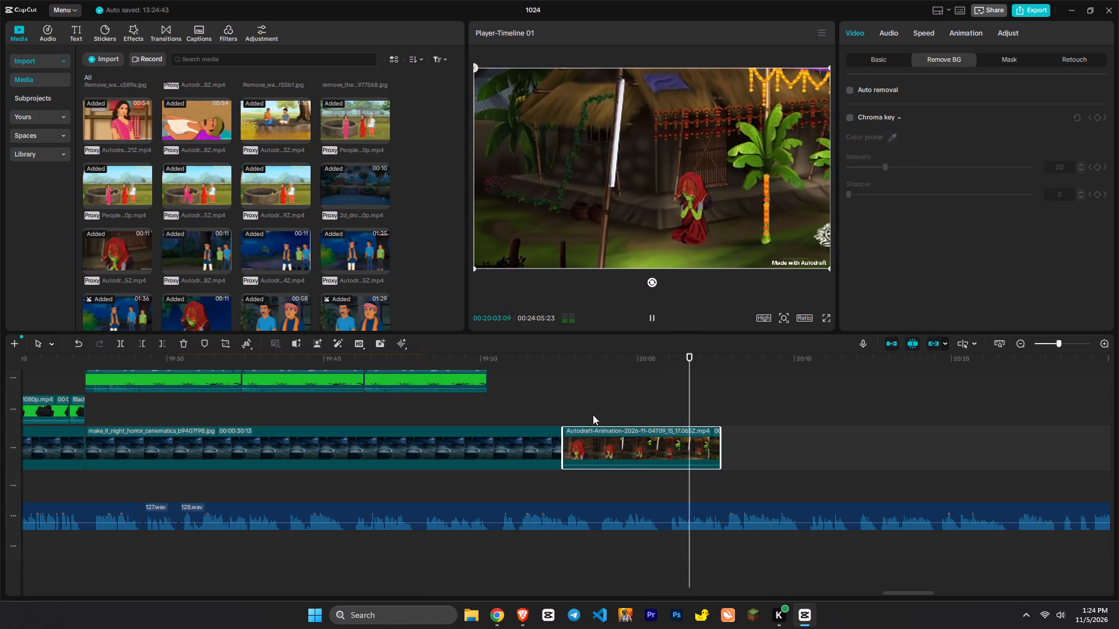
# Place the 1:10 night temple video of the seated man with the lantern directly after the hut clip.
pyautogui.scroll(-3, 290, 262)
pyautogui.scroll(5, 284, 260)
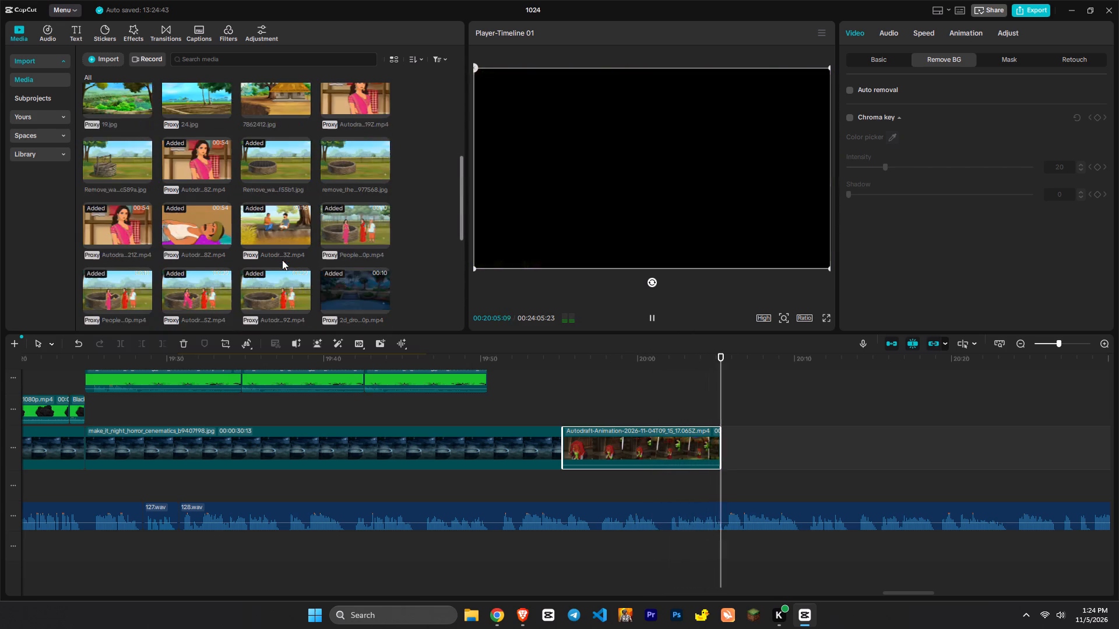
pyautogui.scroll(6, 265, 265)
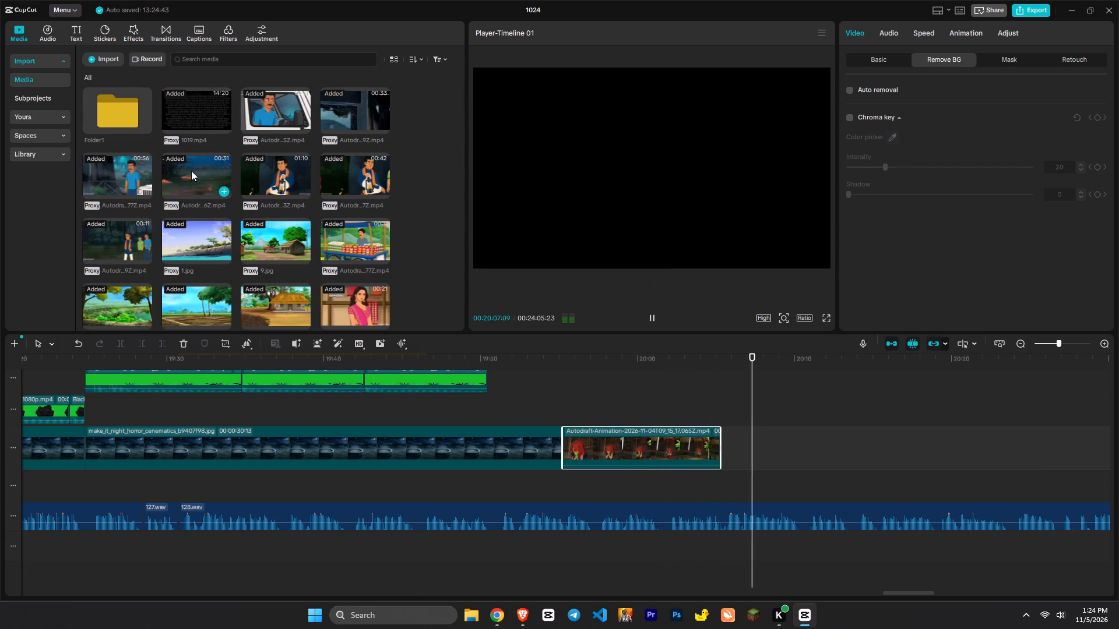
pyautogui.click(265, 169)
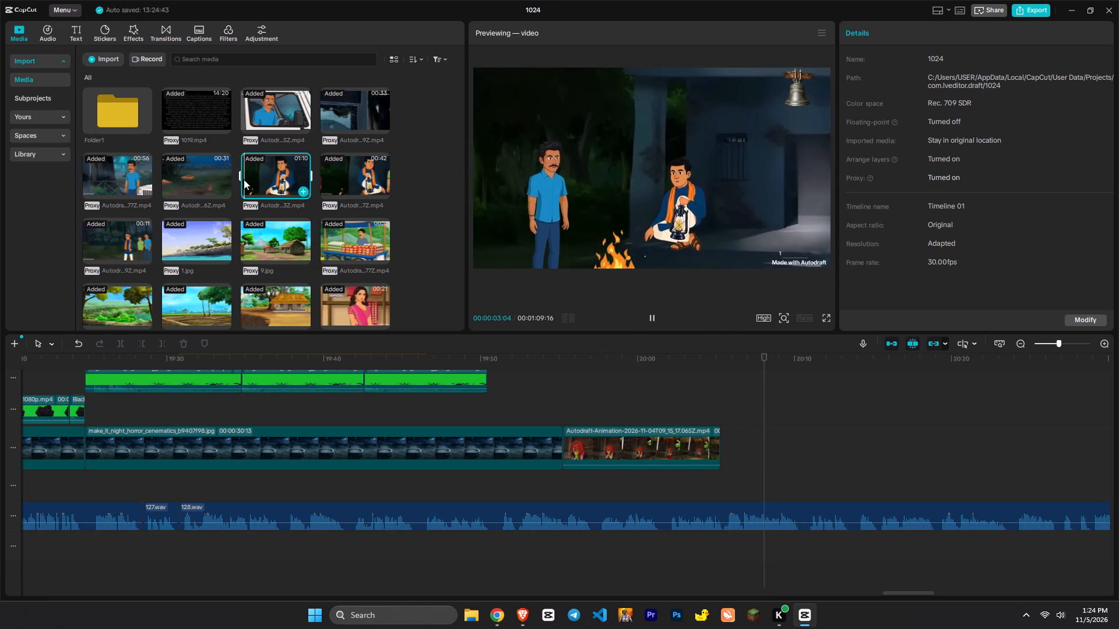
pyautogui.moveTo(257, 175); pyautogui.dragTo(743, 436)
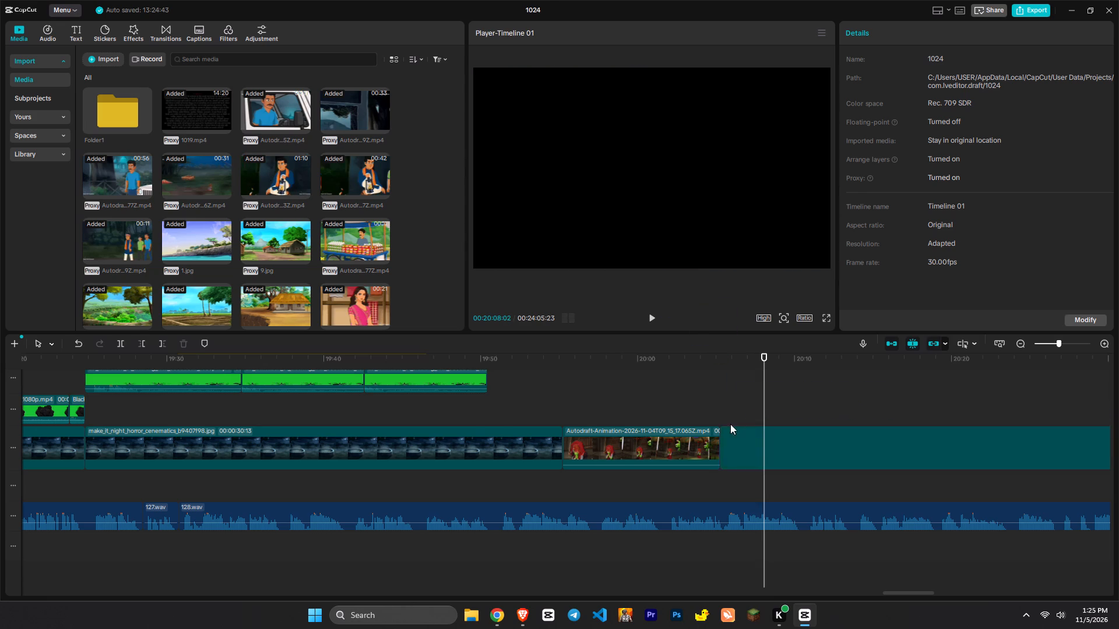
# Play the temple clip, then enlarge and shift it so the roof flag and bell fill the frame without the watermark.
pyautogui.click(713, 407)
pyautogui.press('space')
pyautogui.write('x')
pyautogui.click(751, 442)
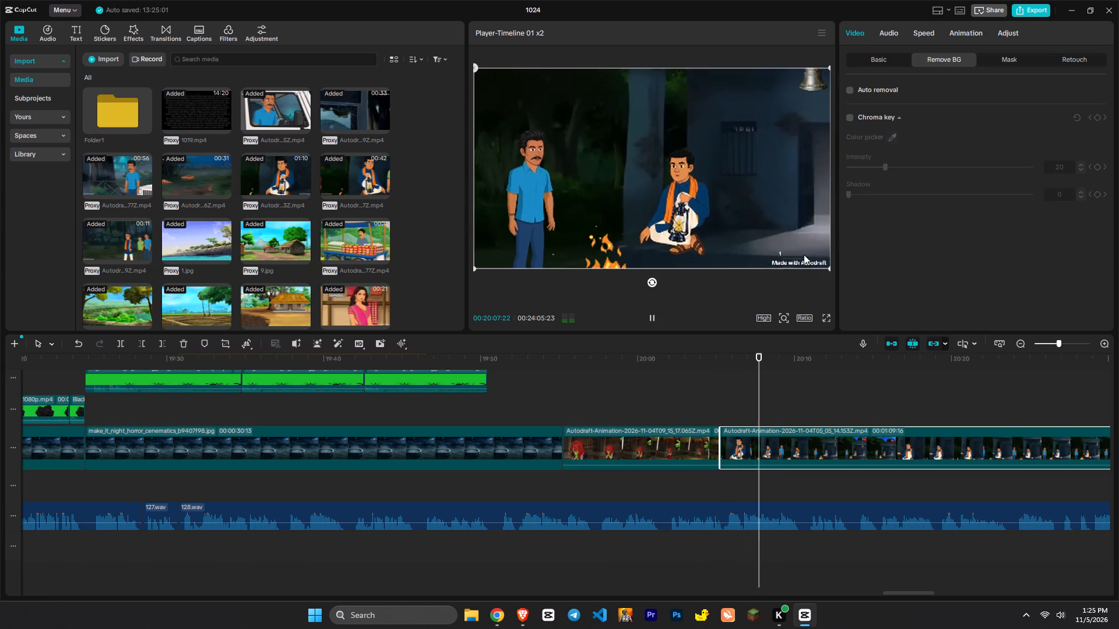
pyautogui.press('space')
pyautogui.moveTo(826, 268); pyautogui.dragTo(1067, 437)
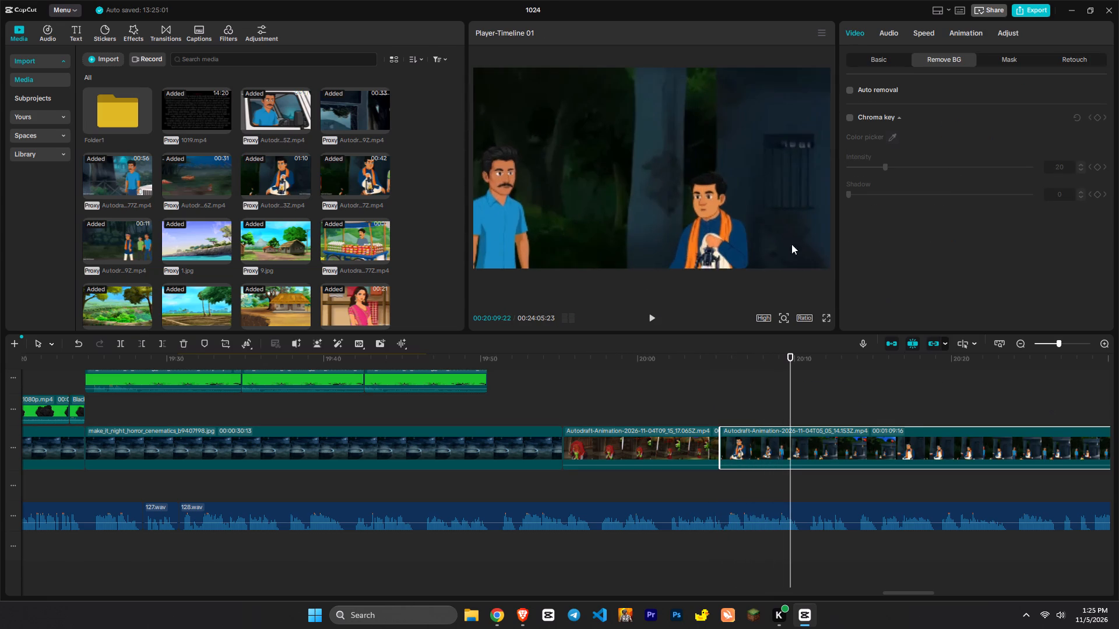
pyautogui.moveTo(762, 196); pyautogui.dragTo(642, 294)
# Preview the reframed temple clip and trim its end at about 00:20:11.
pyautogui.press('space')
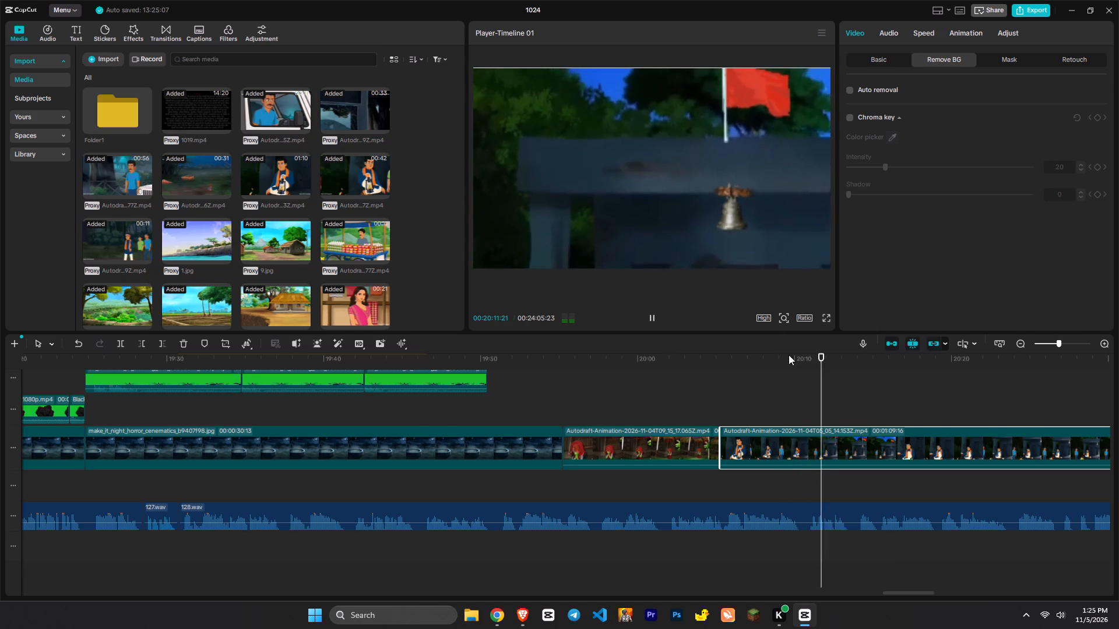
pyautogui.press('space')
pyautogui.click(794, 383)
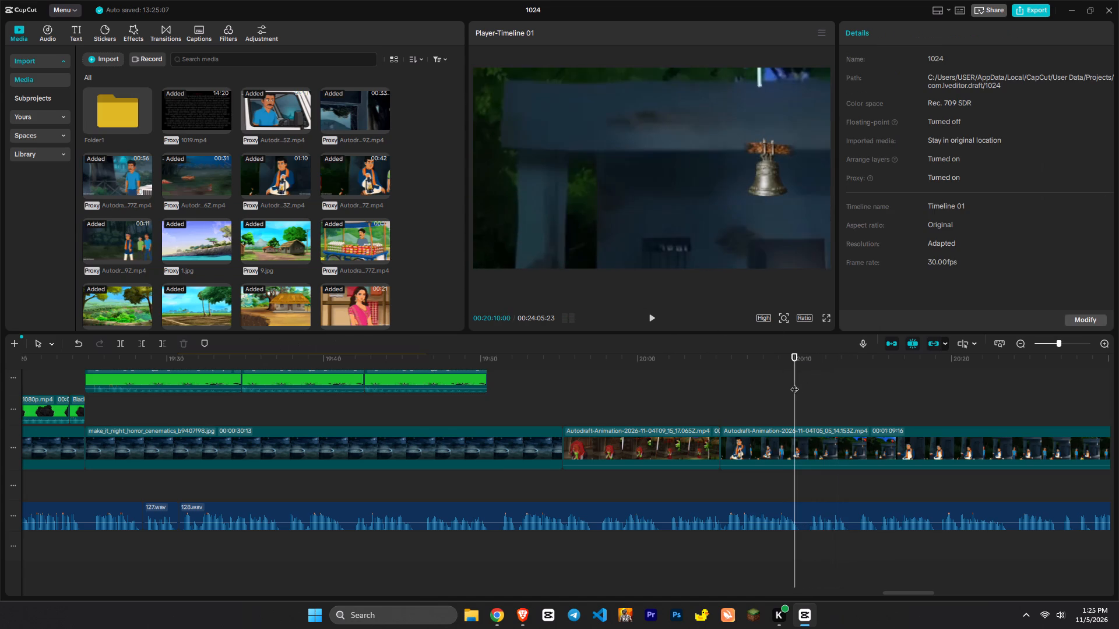
pyautogui.moveTo(794, 383); pyautogui.dragTo(809, 386)
pyautogui.click(814, 436)
pyautogui.press('w')
# Play the hut clip and trim off its beginning up to 00:20:02:05, closing the gap.
pyautogui.click(555, 379)
pyautogui.press('space')
pyautogui.press('x')
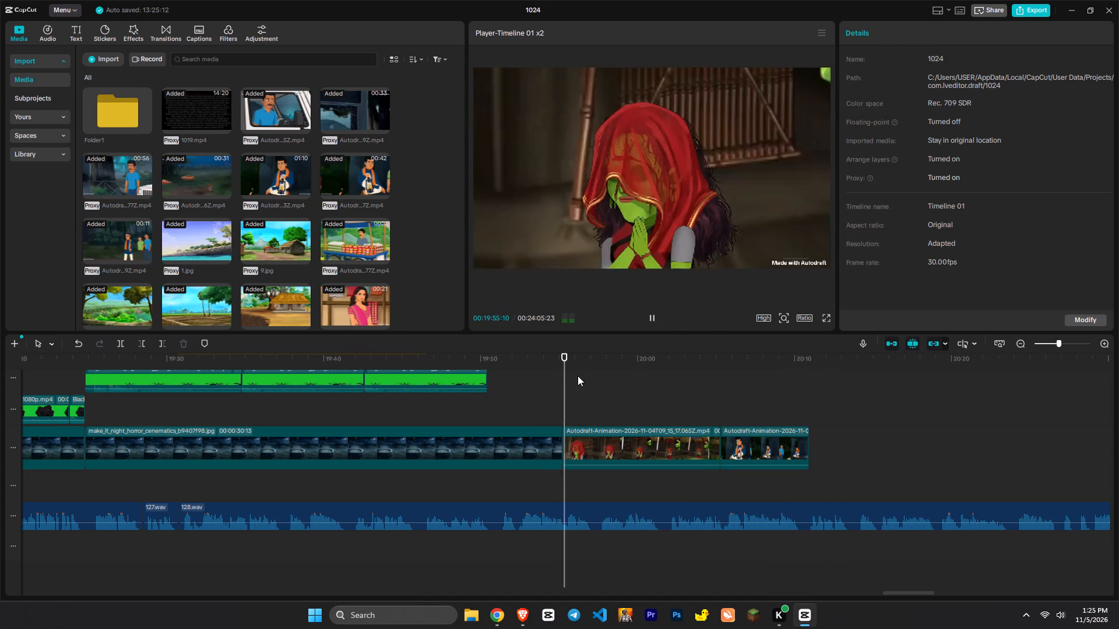
pyautogui.click(598, 415)
pyautogui.moveTo(598, 415); pyautogui.dragTo(671, 405)
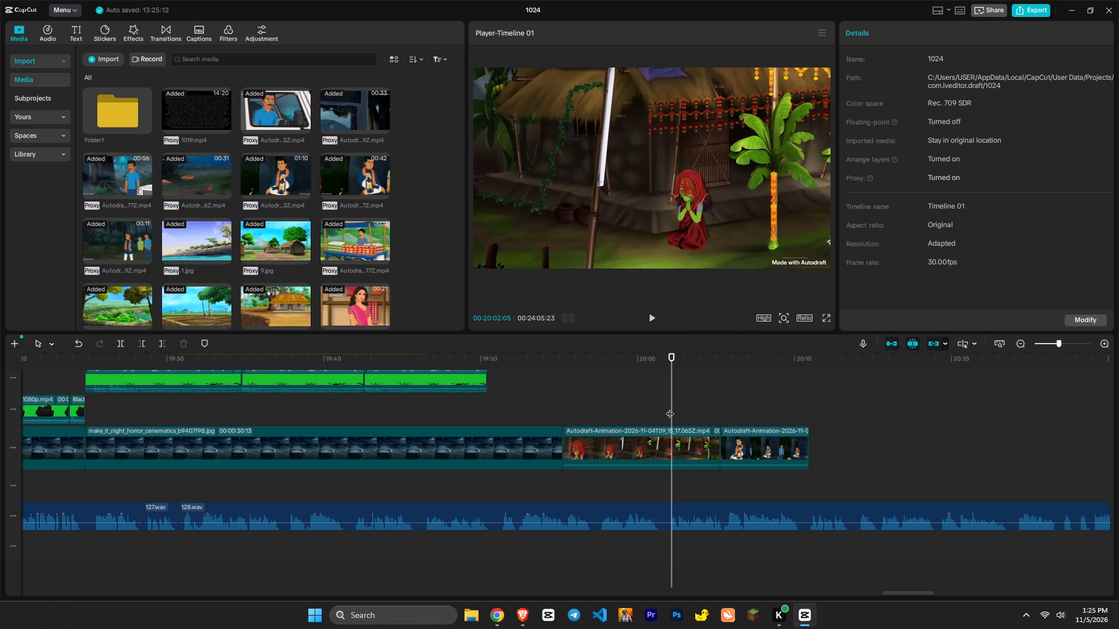
pyautogui.click(668, 430)
pyautogui.press('q')
# Play the shortened hut clip at double speed and trim its end at about 00:19:57:18.
pyautogui.press('space')
pyautogui.press('x')
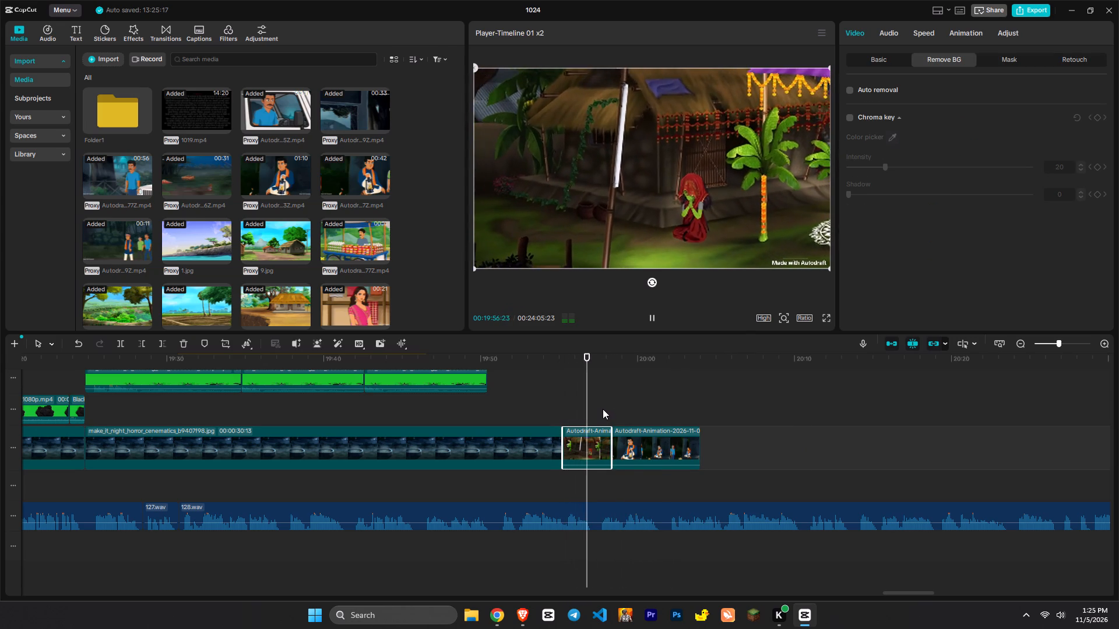
pyautogui.press('space')
pyautogui.write('w')
# Play on into the temple clip and trim off its beginning up to 00:20:01:21, closing the gap.
pyautogui.press('space')
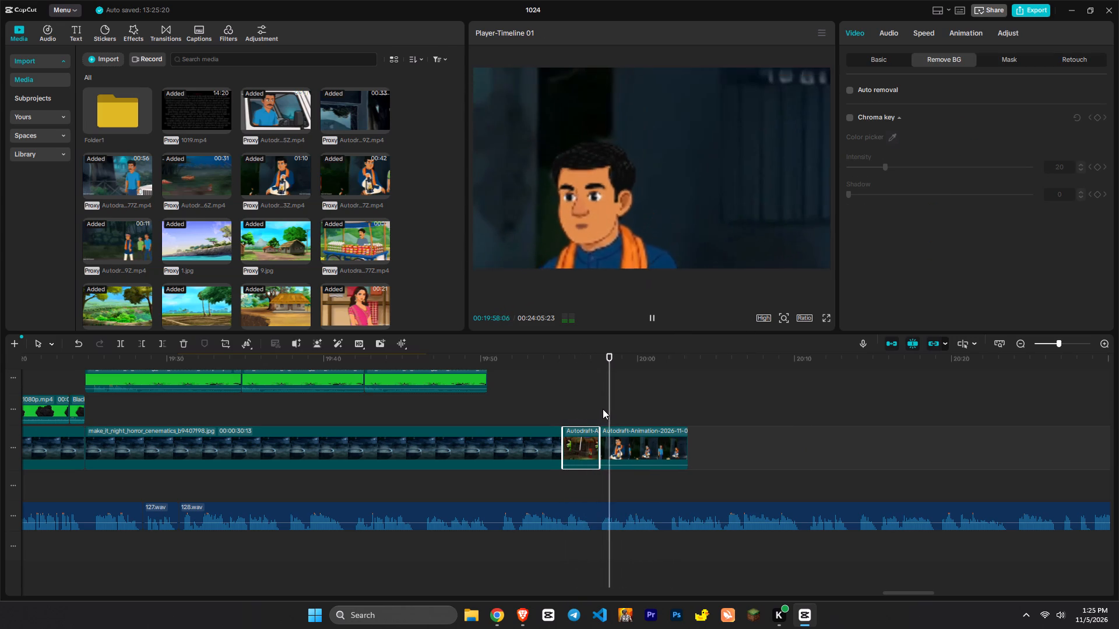
pyautogui.press('space')
pyautogui.click(629, 444)
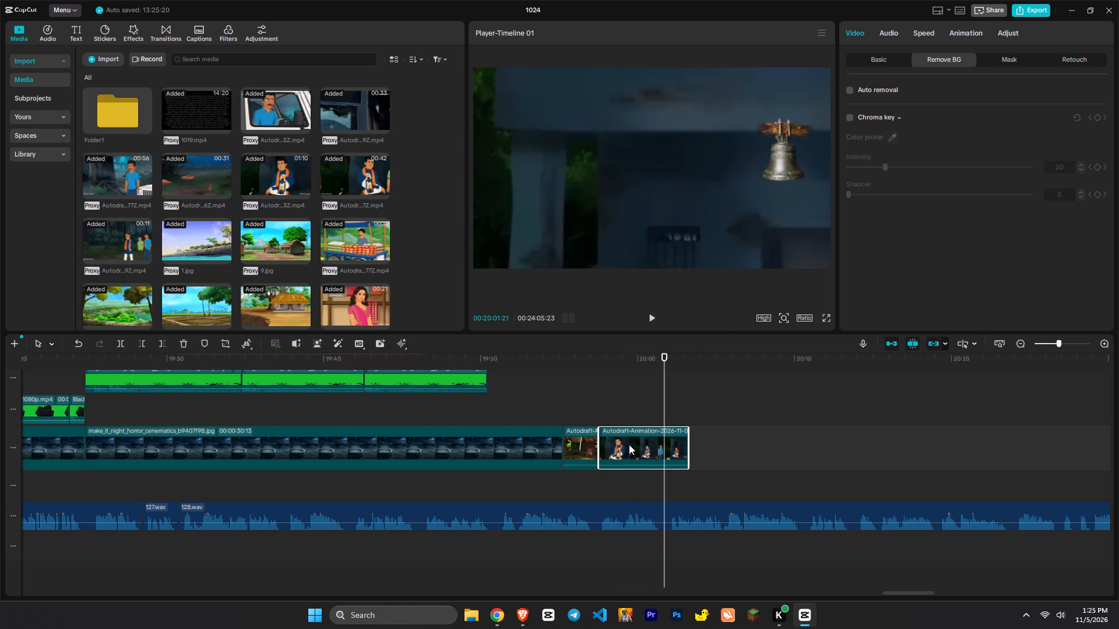
pyautogui.write('q')
# Extend the temple clip's end to about 00:20:01:29, play the following narration, and return the playhead to that end.
pyautogui.press('space')
pyautogui.moveTo(623, 433); pyautogui.dragTo(644, 429)
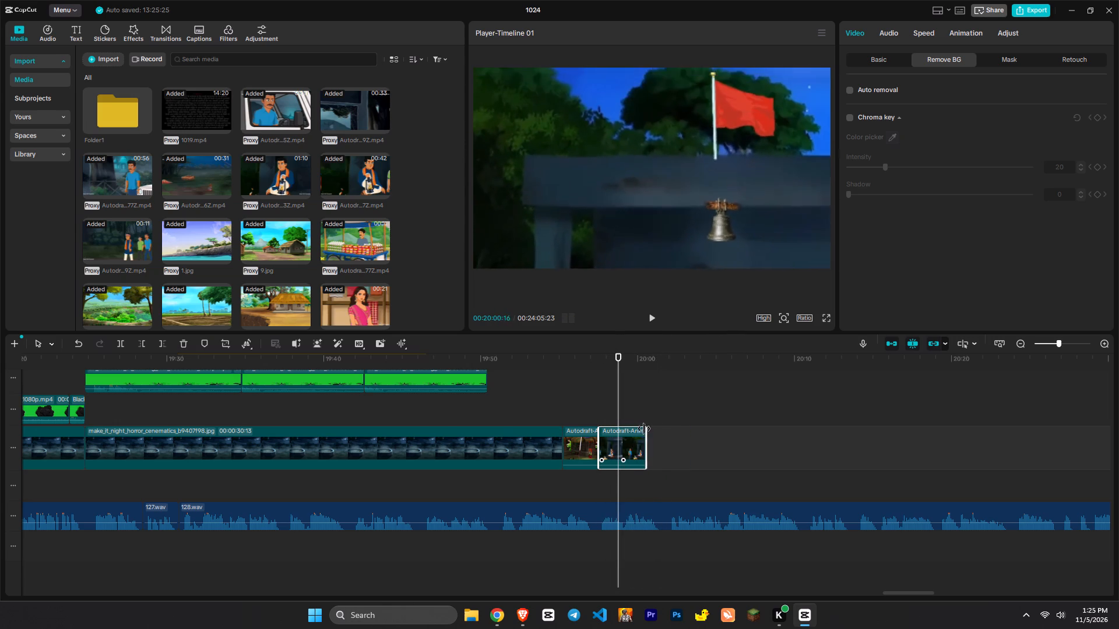
pyautogui.moveTo(644, 429); pyautogui.dragTo(665, 429)
pyautogui.press('space')
pyautogui.press('x')
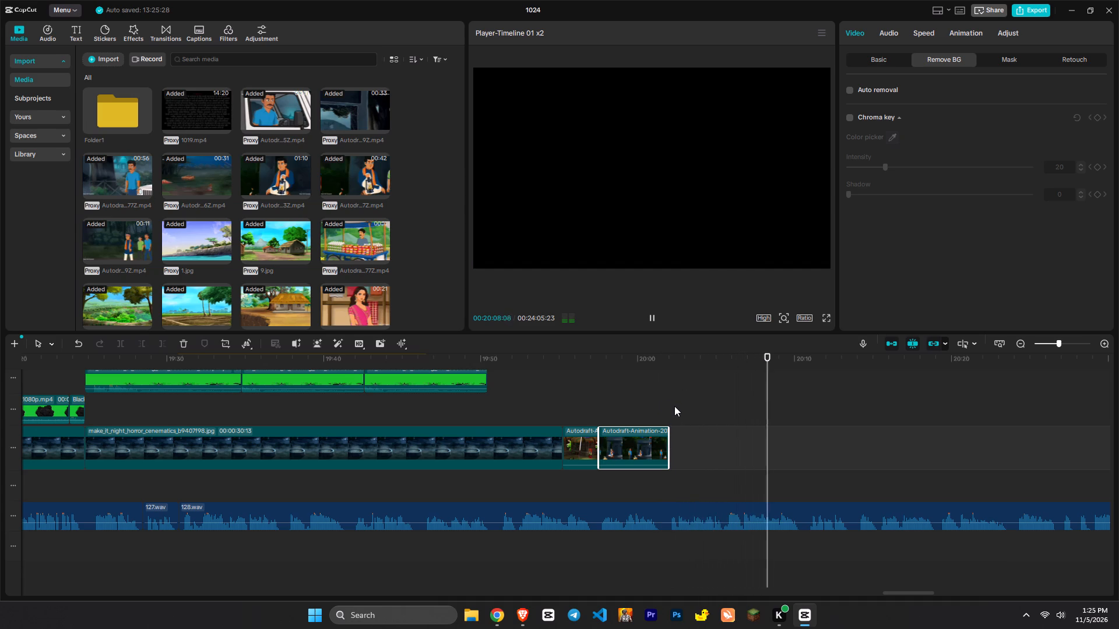
pyautogui.click(674, 406)
pyautogui.press('space')
pyautogui.write('x')
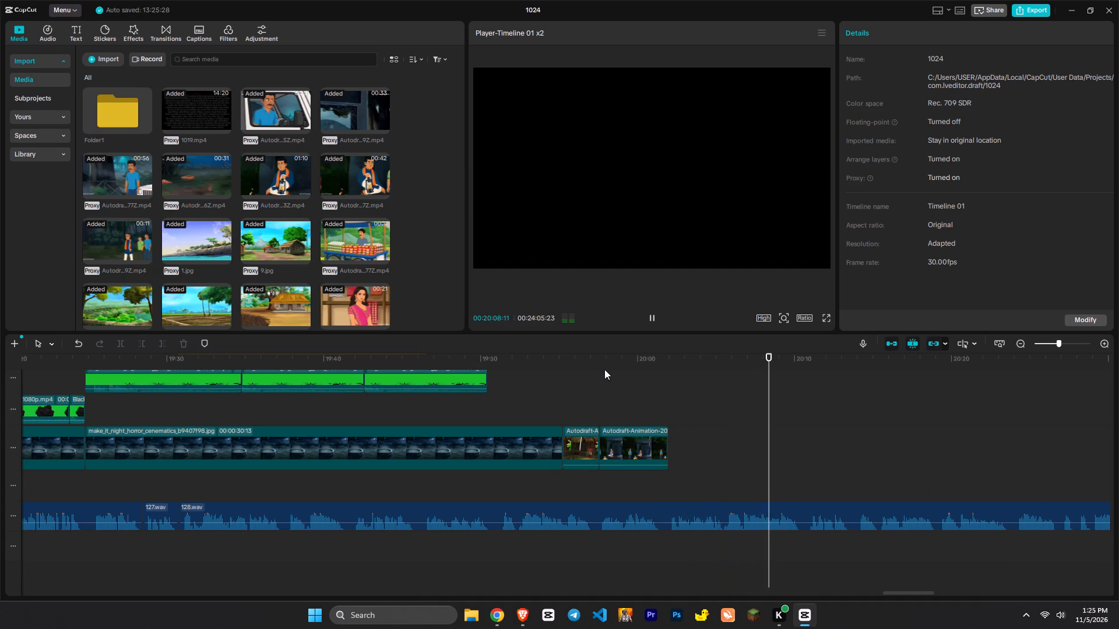
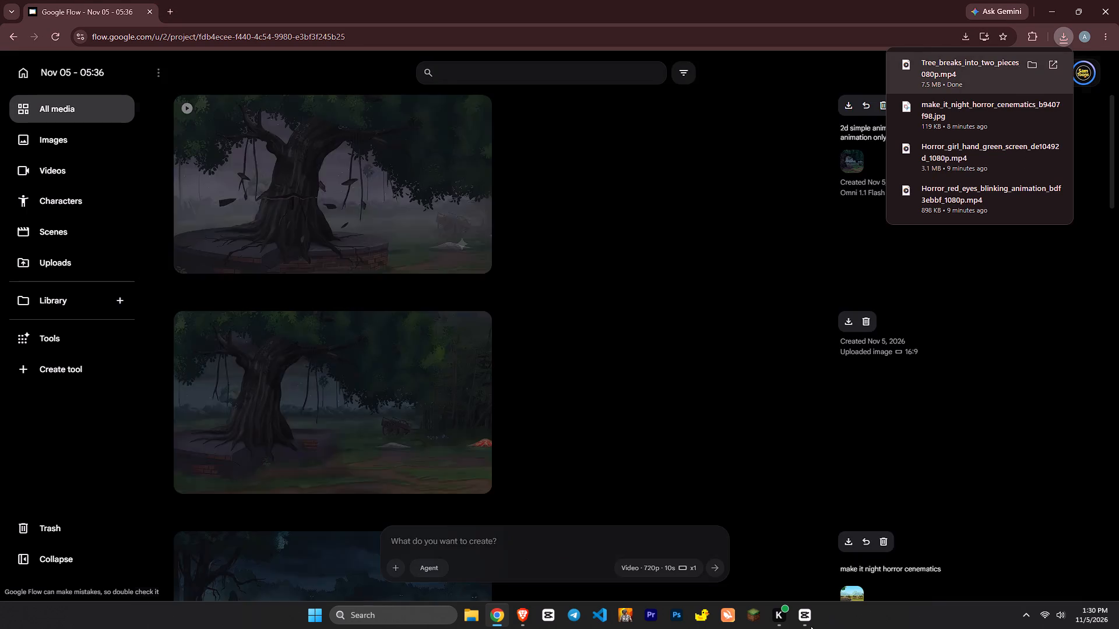
pyautogui.moveTo(811, 626); pyautogui.dragTo(736, 455)
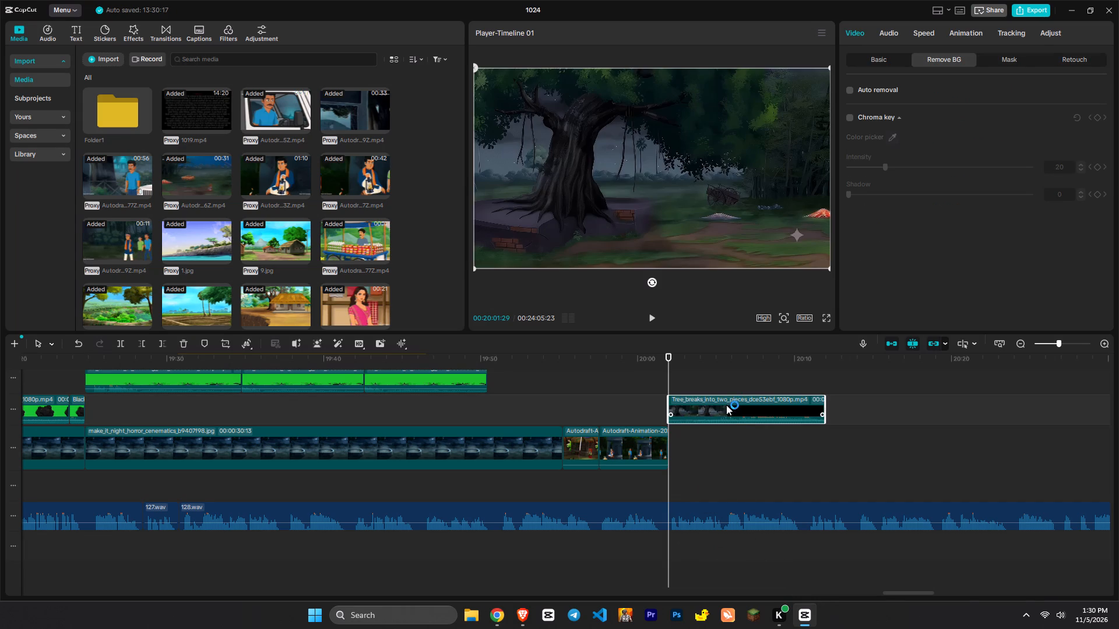
pyautogui.moveTo(726, 405); pyautogui.dragTo(722, 464)
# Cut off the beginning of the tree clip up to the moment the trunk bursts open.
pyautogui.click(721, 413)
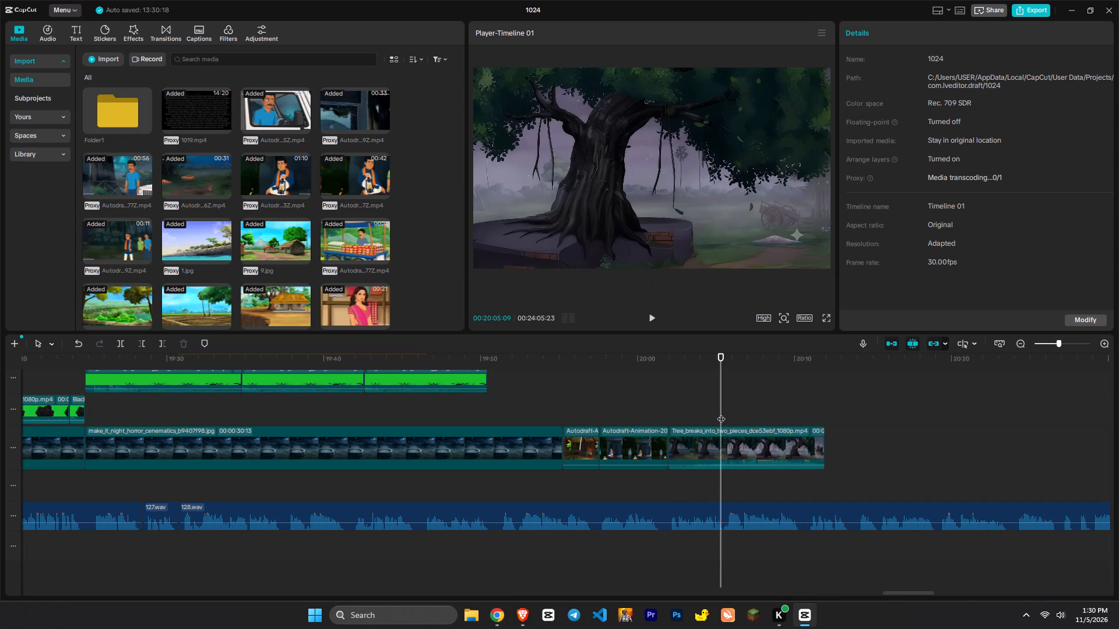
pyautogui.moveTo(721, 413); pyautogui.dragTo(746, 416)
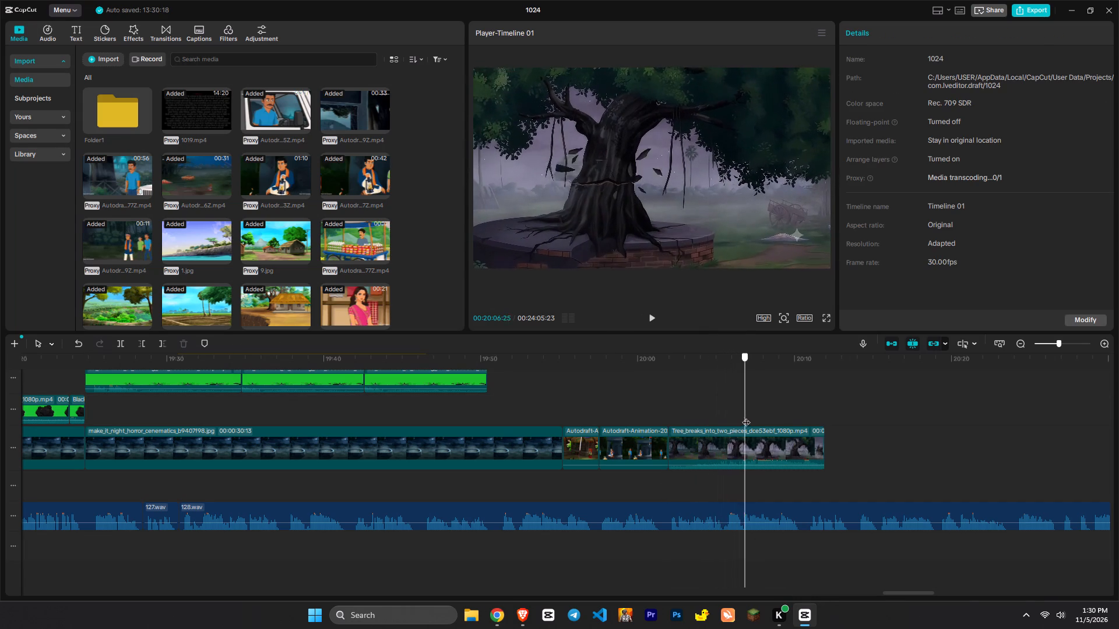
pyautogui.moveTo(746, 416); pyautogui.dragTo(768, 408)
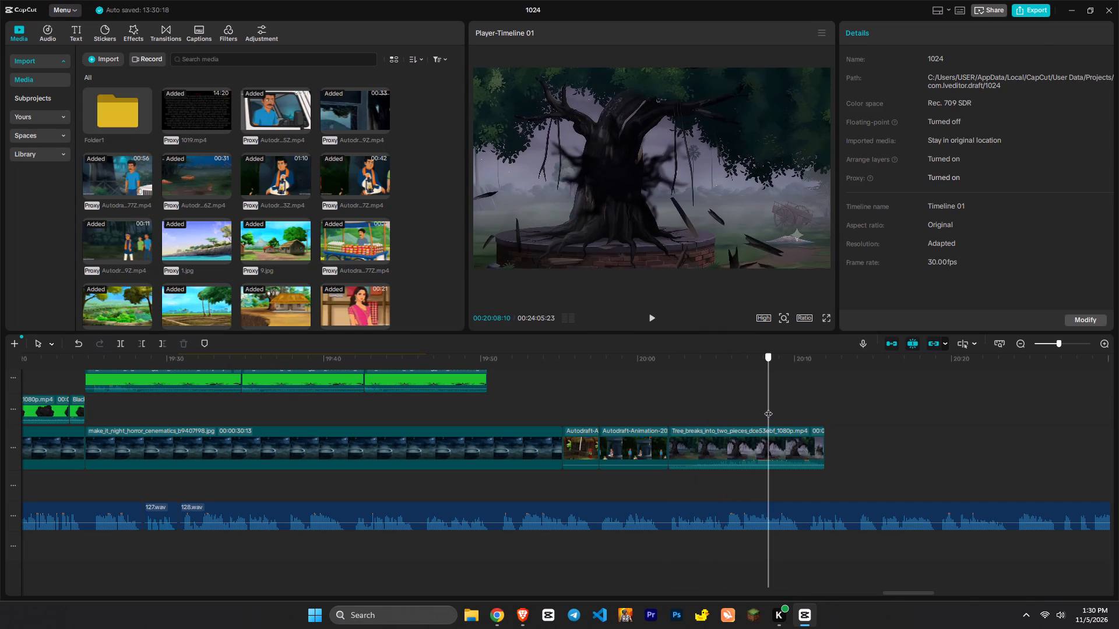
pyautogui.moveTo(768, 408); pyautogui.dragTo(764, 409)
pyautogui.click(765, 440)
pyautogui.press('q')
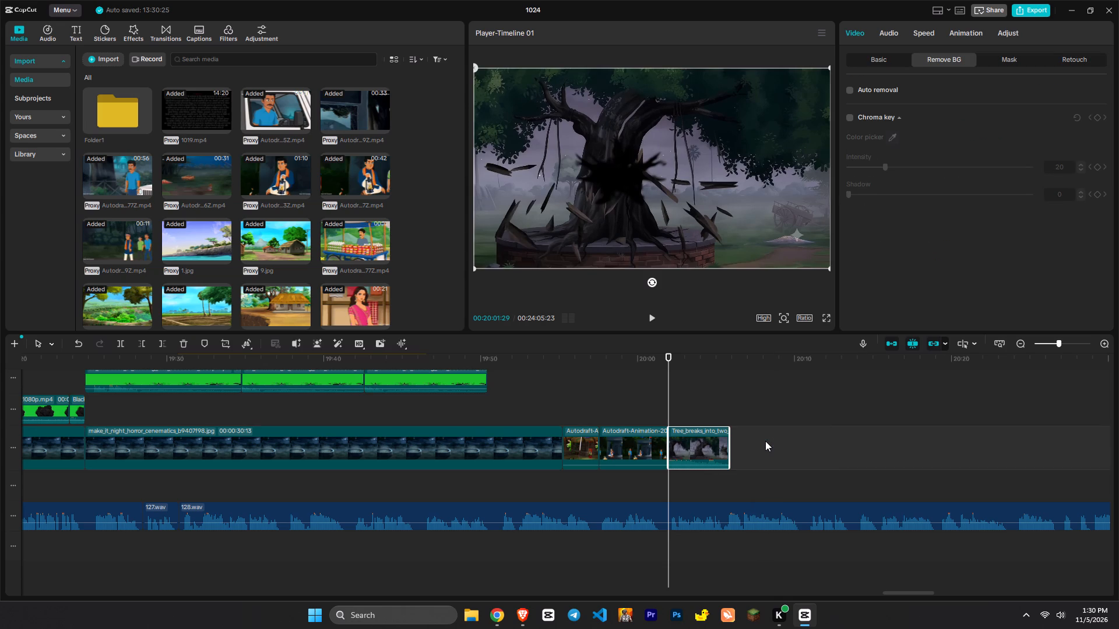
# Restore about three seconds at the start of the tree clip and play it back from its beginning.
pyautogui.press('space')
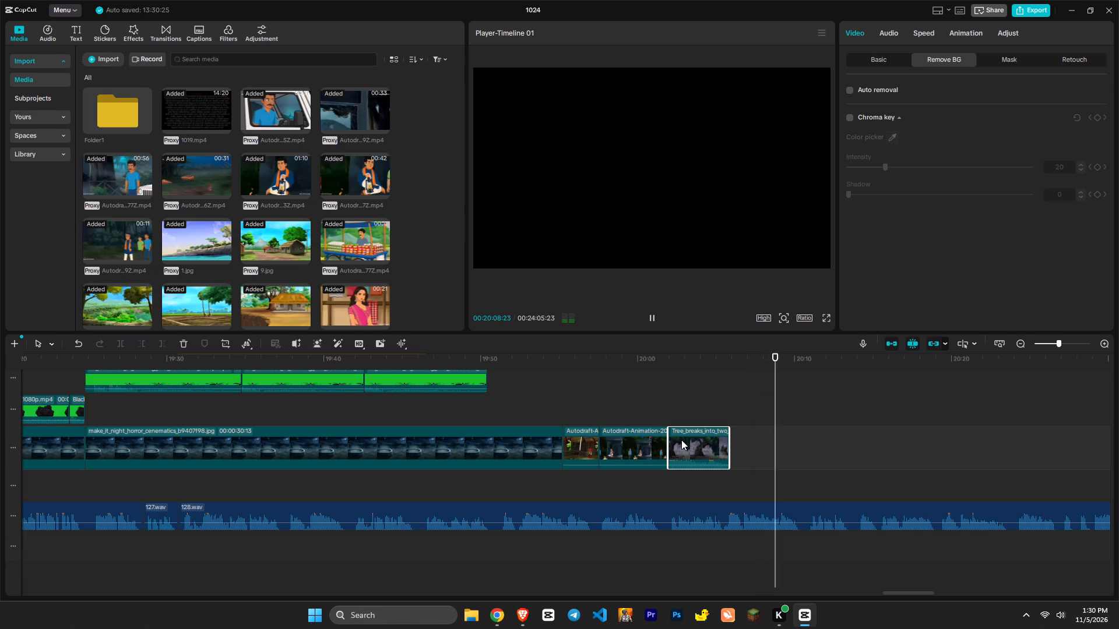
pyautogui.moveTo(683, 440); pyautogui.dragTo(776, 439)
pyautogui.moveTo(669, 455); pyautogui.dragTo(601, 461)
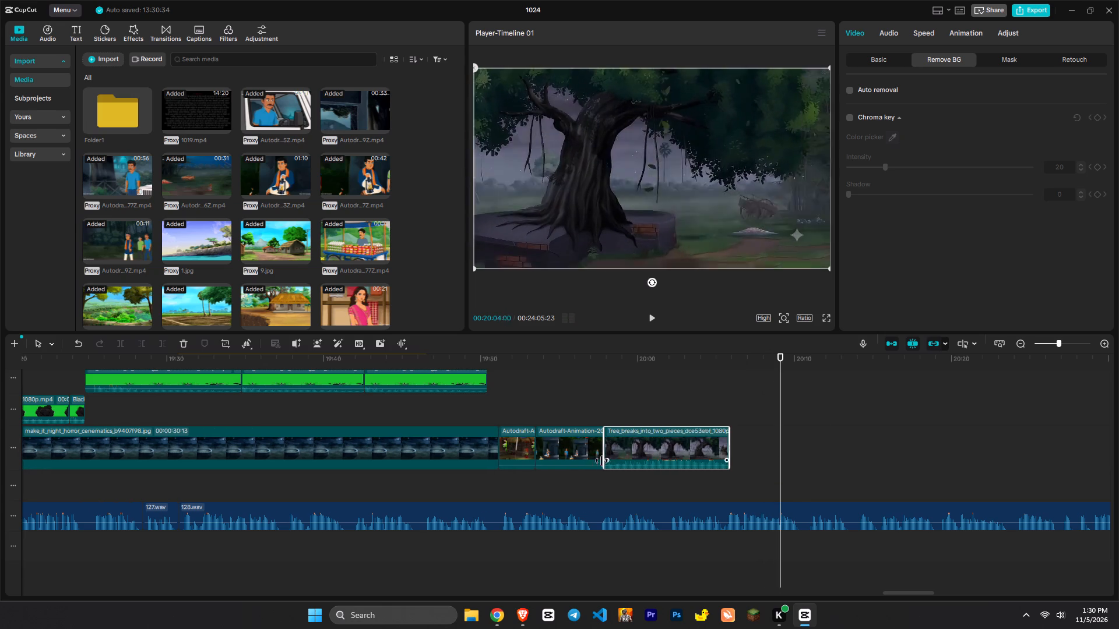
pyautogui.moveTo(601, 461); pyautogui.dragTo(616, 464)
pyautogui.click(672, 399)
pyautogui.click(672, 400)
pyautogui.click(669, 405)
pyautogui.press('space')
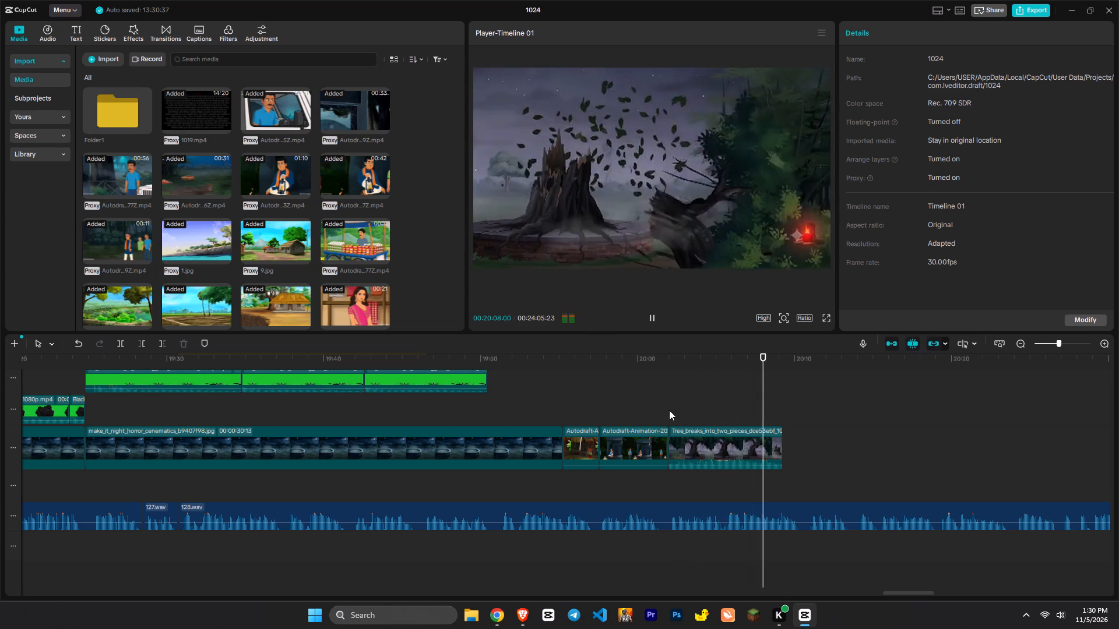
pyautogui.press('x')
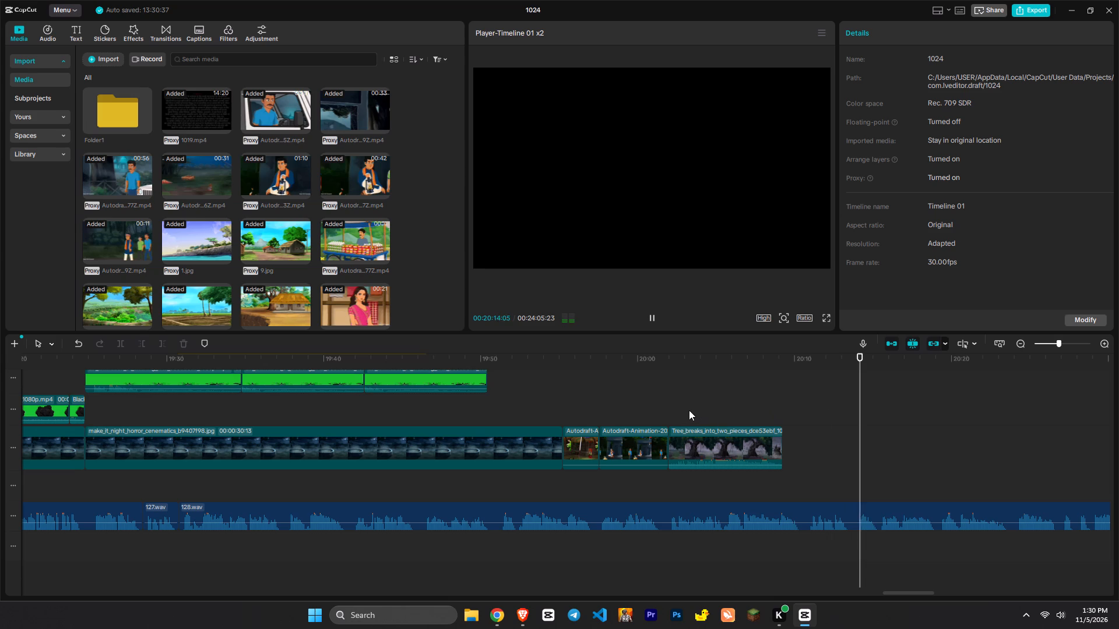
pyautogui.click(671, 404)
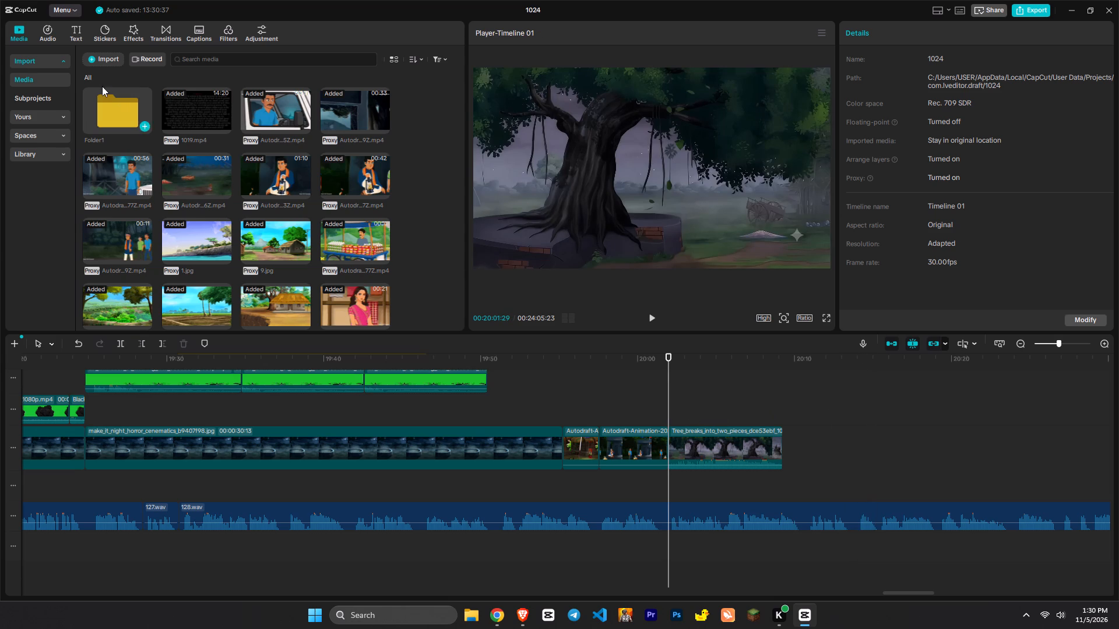
# Import the night lake image 54813789 from the horror folder inside All bgg jpggg.
pyautogui.click(104, 57)
pyautogui.click(119, 75)
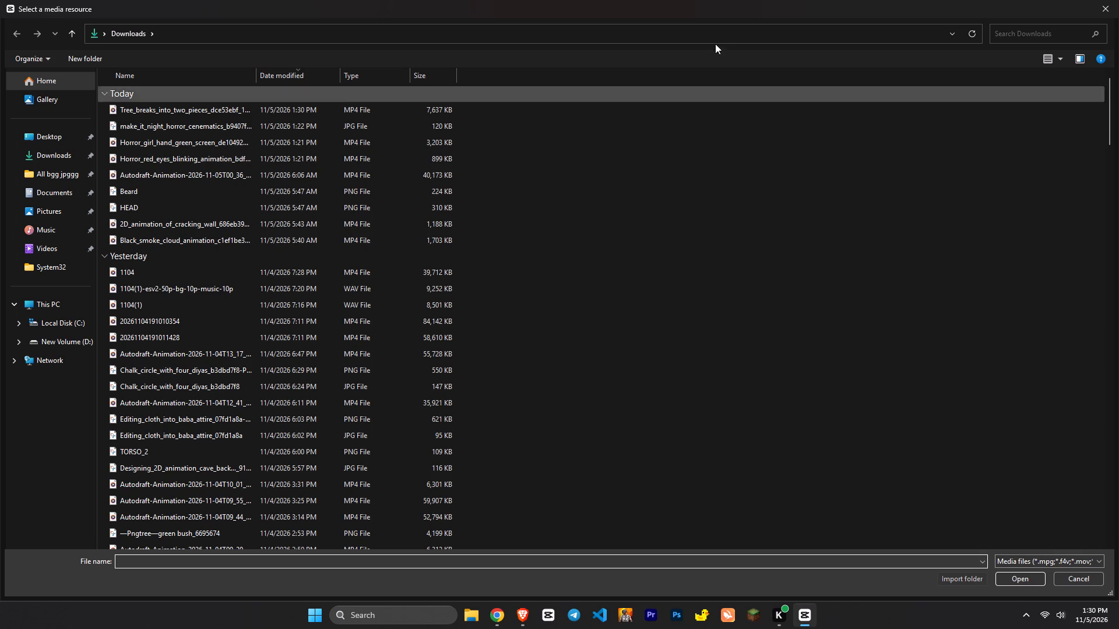
pyautogui.click(1092, 1)
pyautogui.click(41, 180)
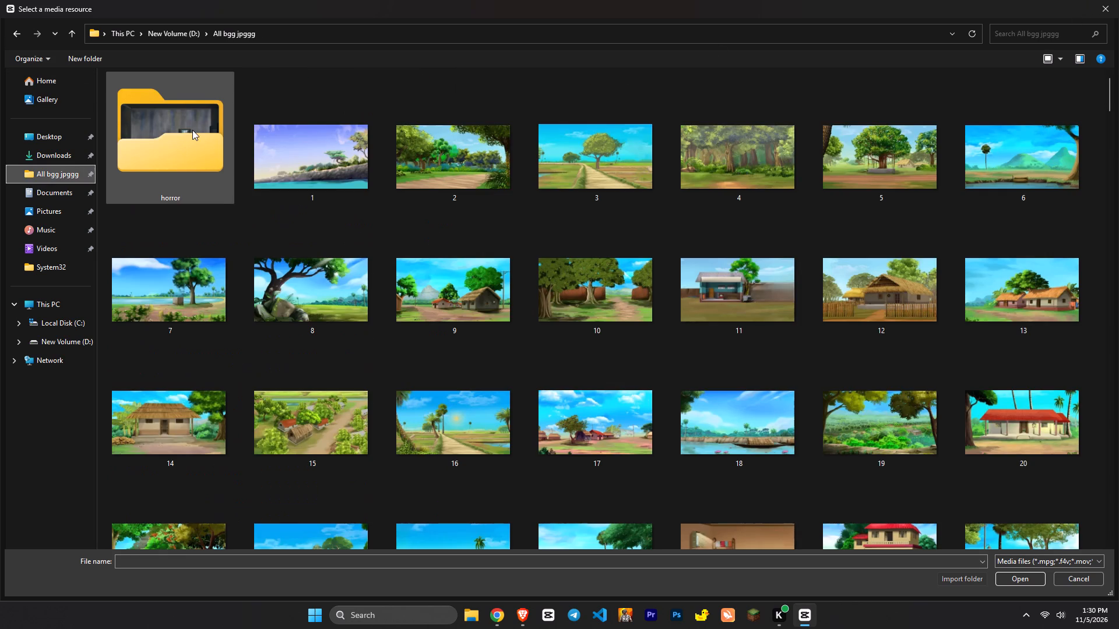
pyautogui.tripleClick(192, 130)
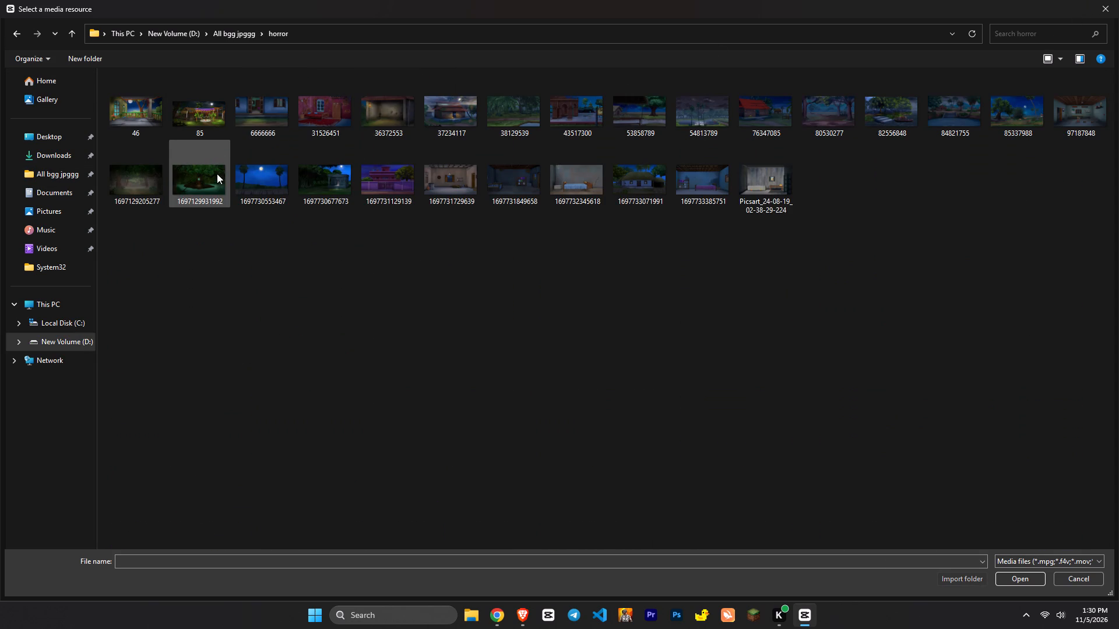
pyautogui.click(706, 116)
pyautogui.click(1019, 575)
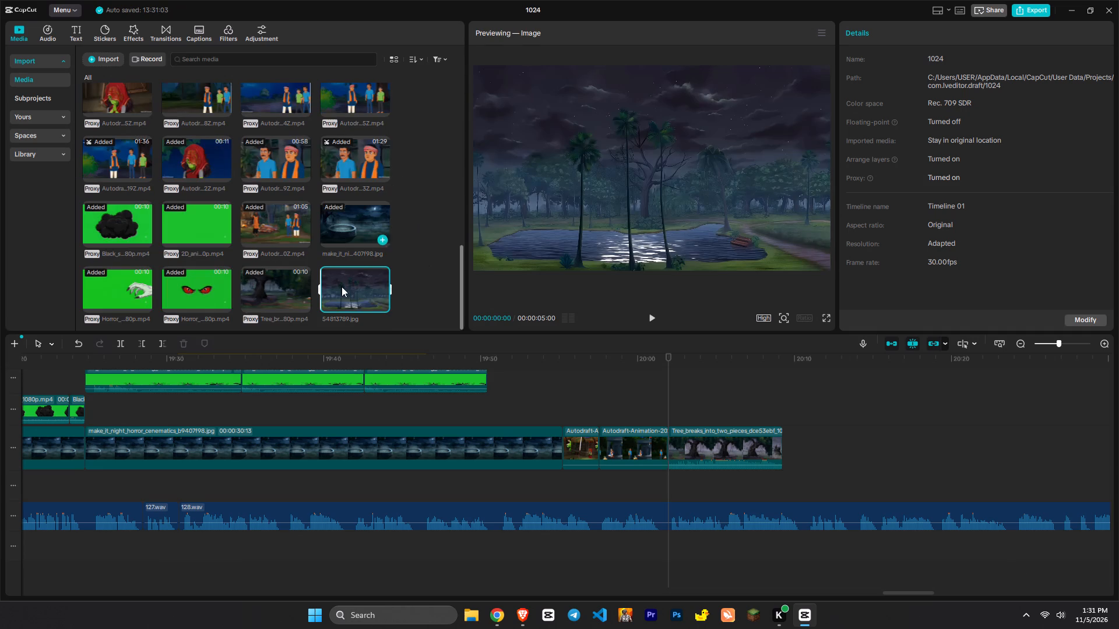
# Insert the night lake image on the main track before the tree clip and enlarge it to 102% to fill the frame.
pyautogui.moveTo(372, 298); pyautogui.dragTo(674, 457)
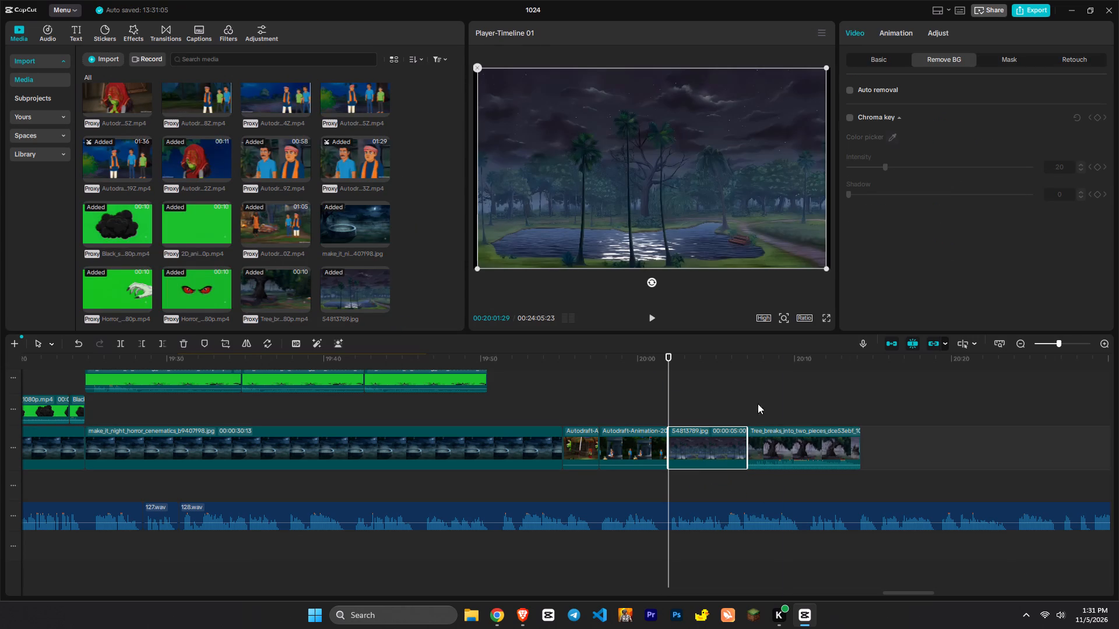
pyautogui.moveTo(827, 267); pyautogui.dragTo(835, 273)
# Keyframe a zoom on the lake image to 214% at 20:06:15, repositioned to about X 60, Y 589, and trim its end there.
pyautogui.write('r')
pyautogui.press('space')
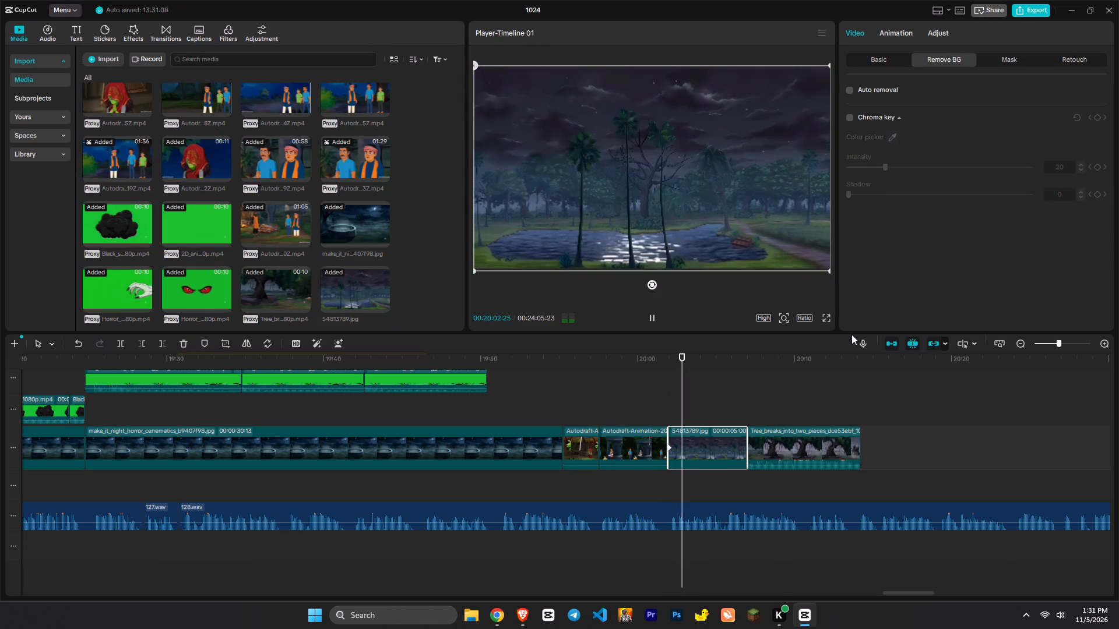
pyautogui.press('x')
pyautogui.press('space')
pyautogui.click(878, 62)
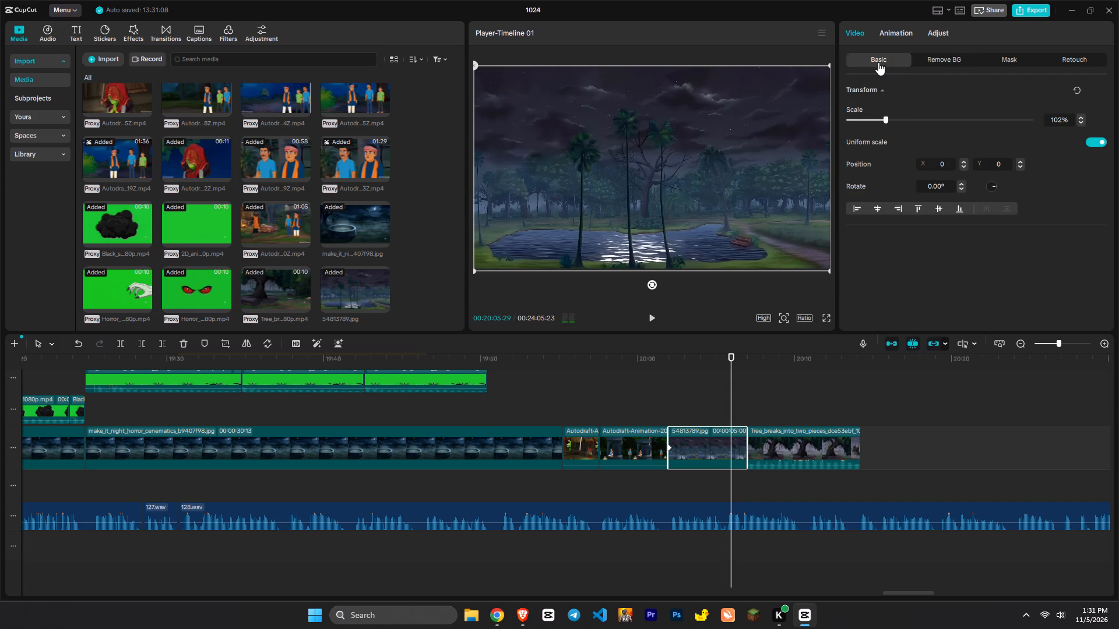
pyautogui.press('space')
pyautogui.press('space')
pyautogui.press('r')
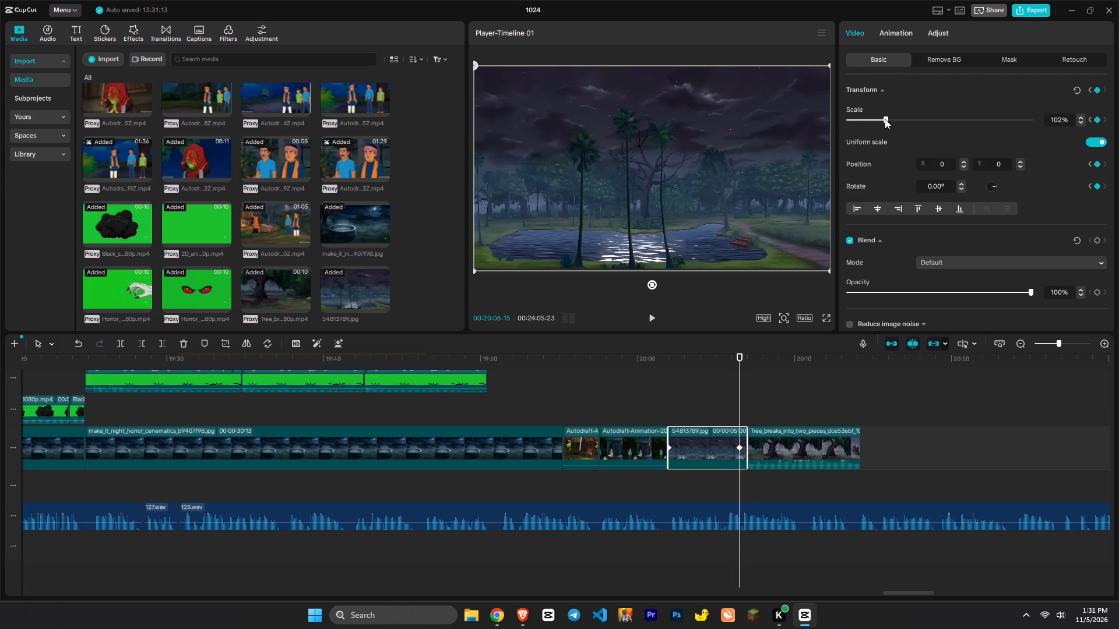
pyautogui.moveTo(887, 118); pyautogui.dragTo(928, 128)
pyautogui.moveTo(794, 151); pyautogui.dragTo(799, 97)
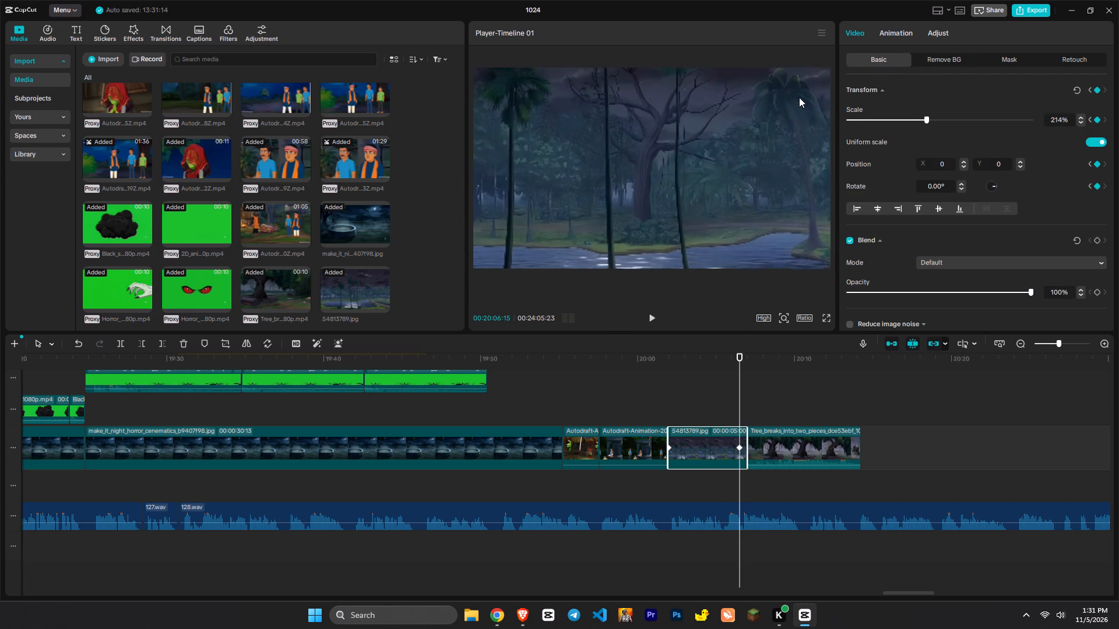
pyautogui.moveTo(799, 97); pyautogui.dragTo(799, 96)
pyautogui.press('w')
# Trim the start of the tree clip up to the trunk bursting, around 20:09:24, and play back the result.
pyautogui.click(752, 413)
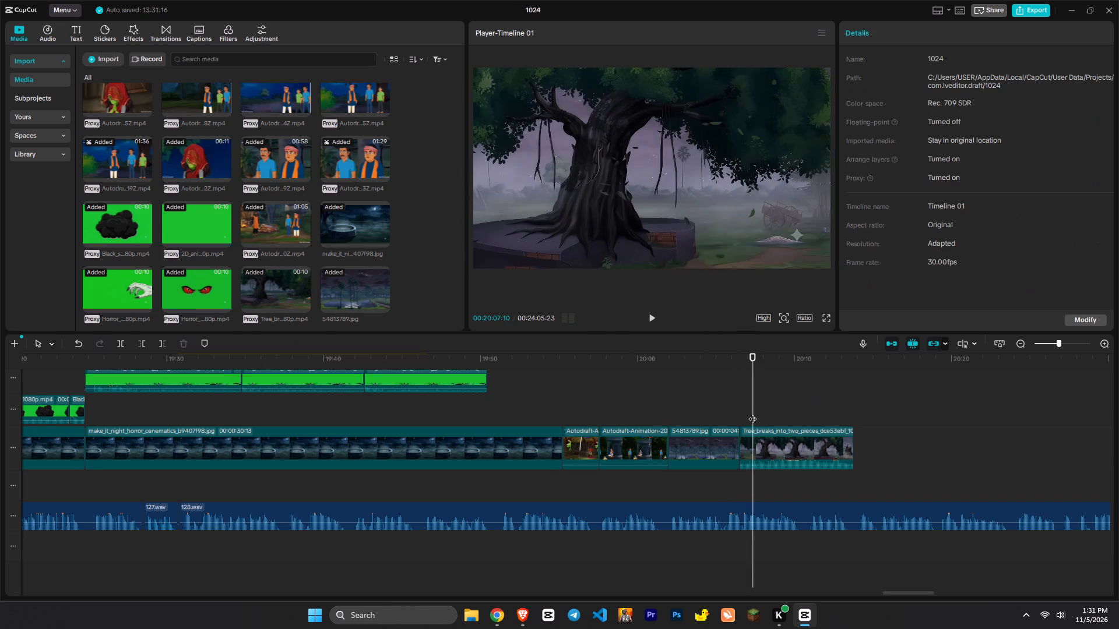
pyautogui.moveTo(752, 413); pyautogui.dragTo(793, 395)
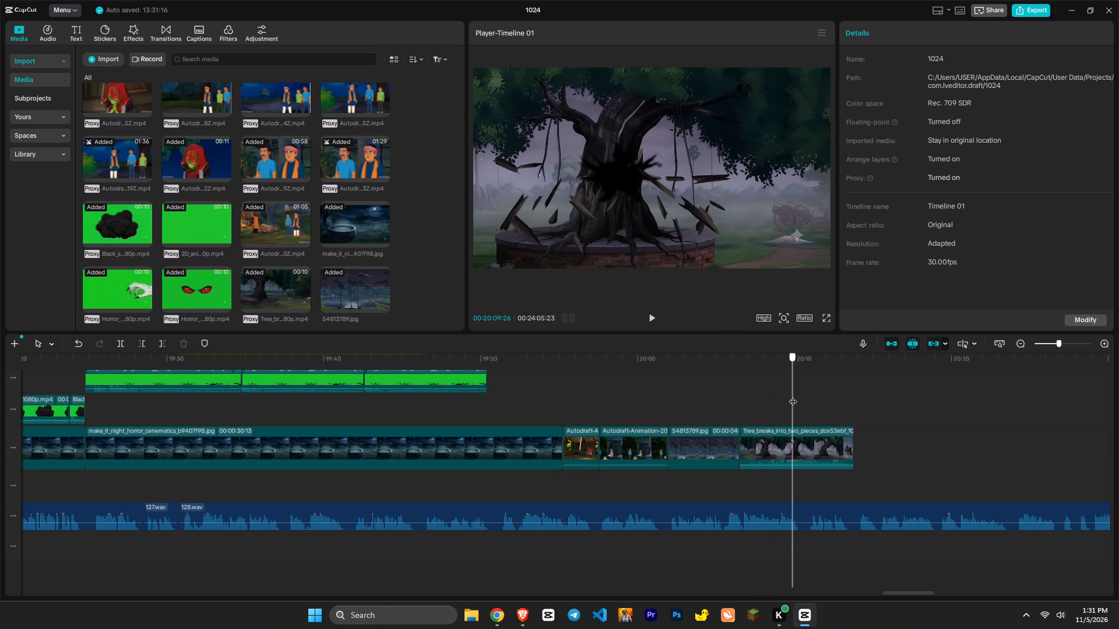
pyautogui.moveTo(793, 395); pyautogui.dragTo(791, 396)
pyautogui.press('w')
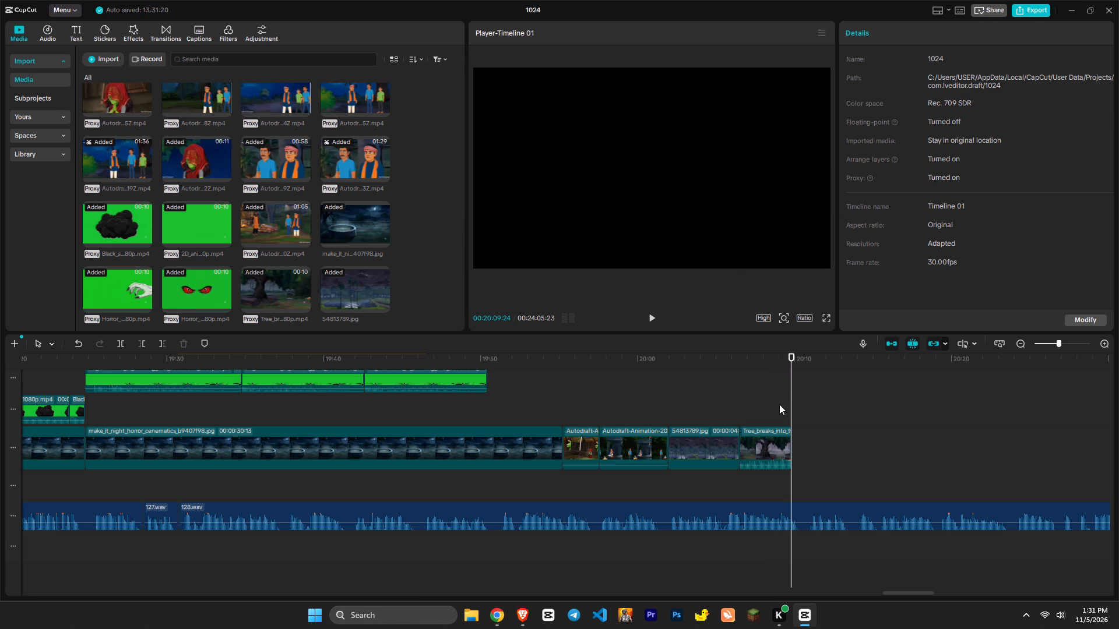
pyautogui.hotkey('ctrl', 'z')
pyautogui.write('q')
pyautogui.press('space')
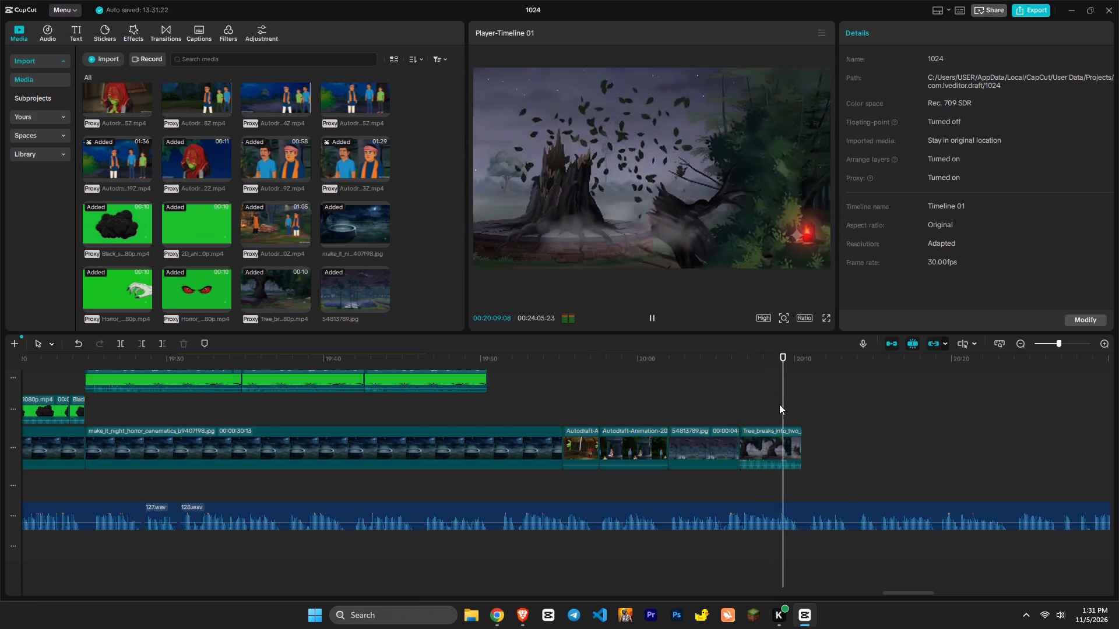
pyautogui.press('space')
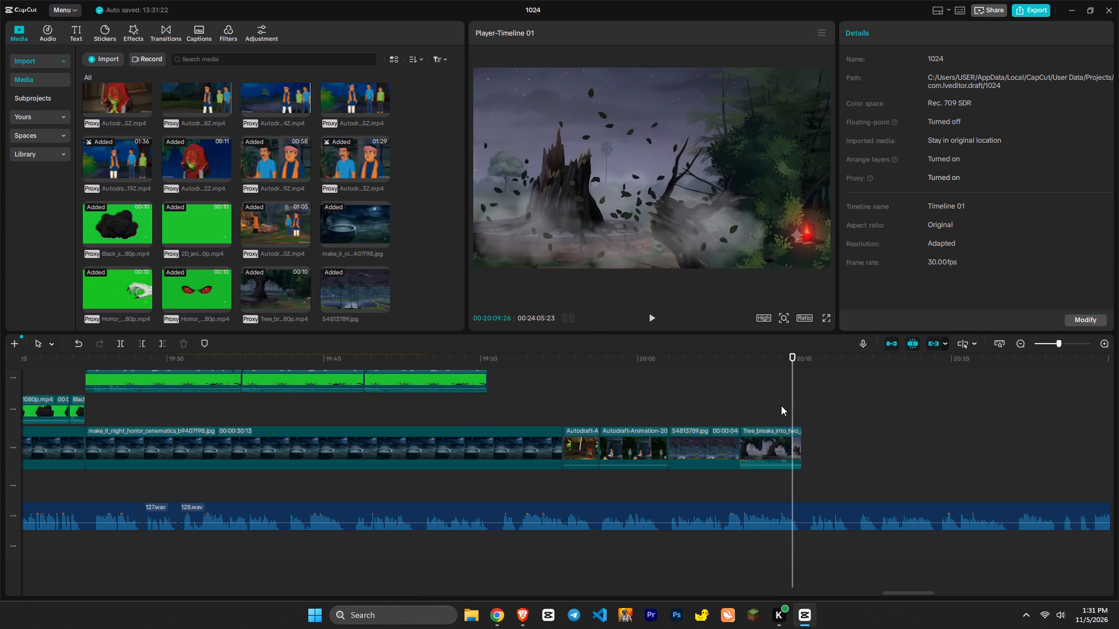
pyautogui.press('space')
# Extend the lake image to a duration of 00:00:06:14 and play on through the following narration.
pyautogui.click(736, 409)
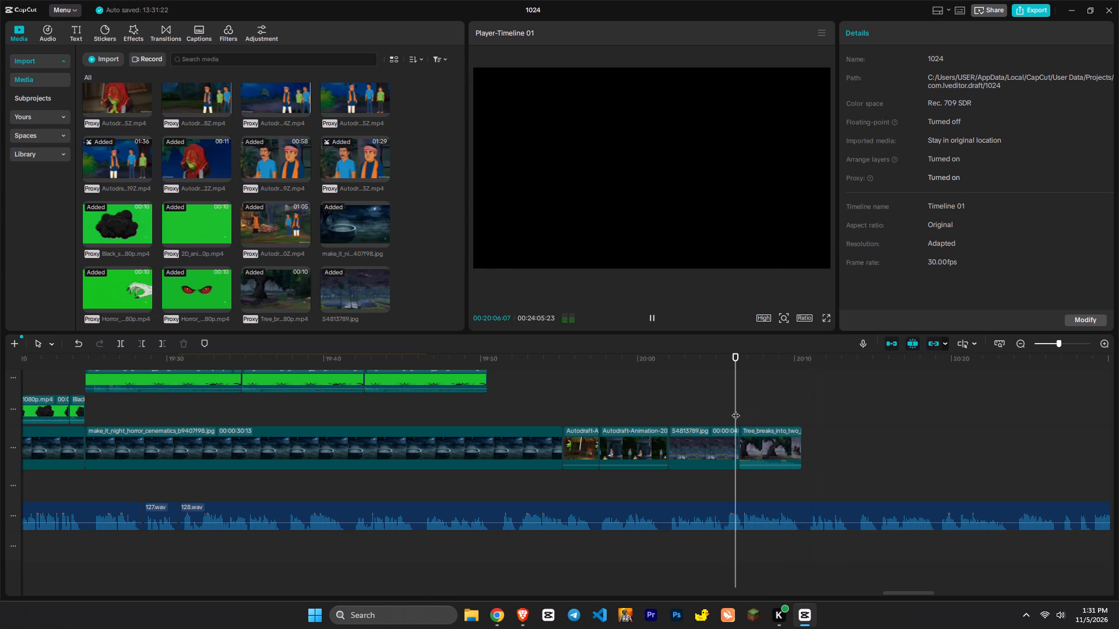
pyautogui.click(728, 438)
pyautogui.moveTo(740, 449); pyautogui.dragTo(767, 446)
pyautogui.moveTo(736, 447); pyautogui.dragTo(784, 444)
pyautogui.press('space')
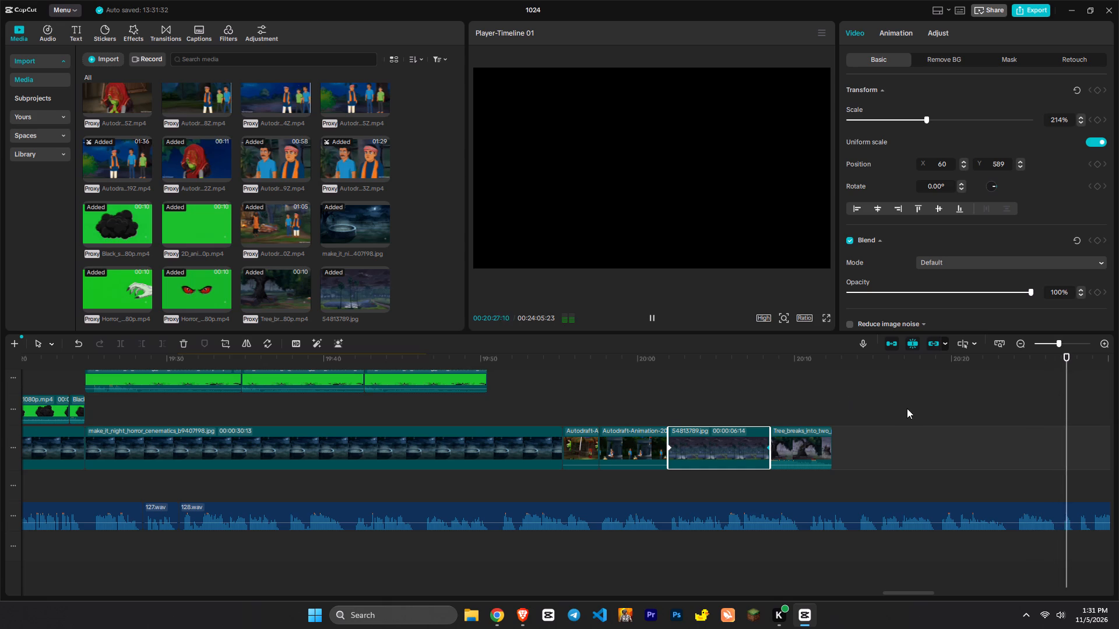
# Return the playhead to the end of the tree clip and look through the imported media for a clip to follow it.
pyautogui.moveTo(898, 405); pyautogui.dragTo(1118, 415)
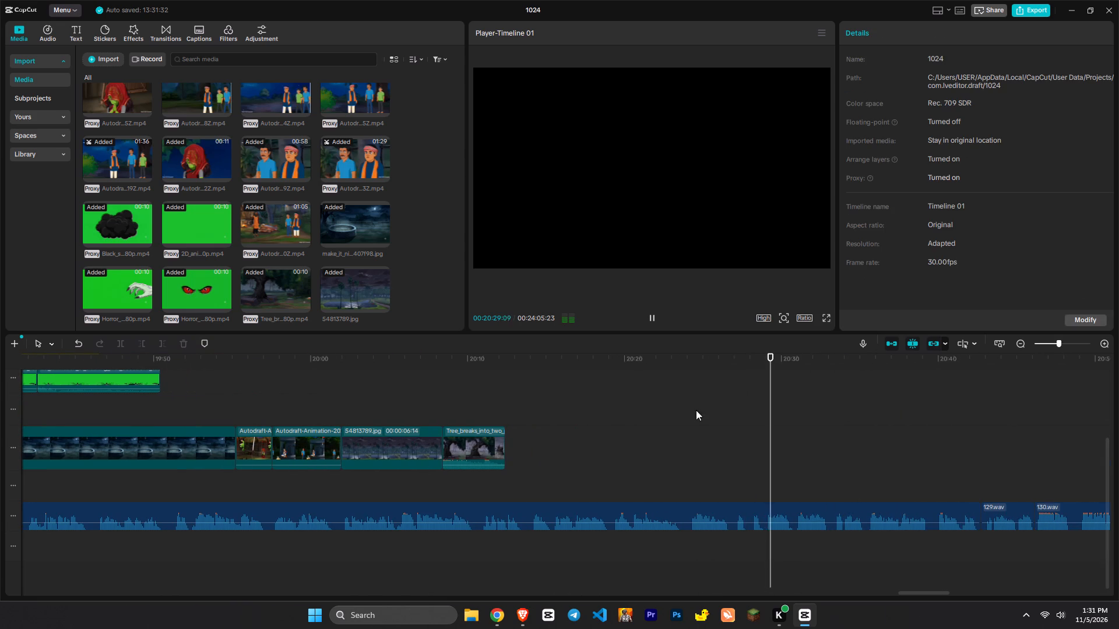
pyautogui.click(509, 390)
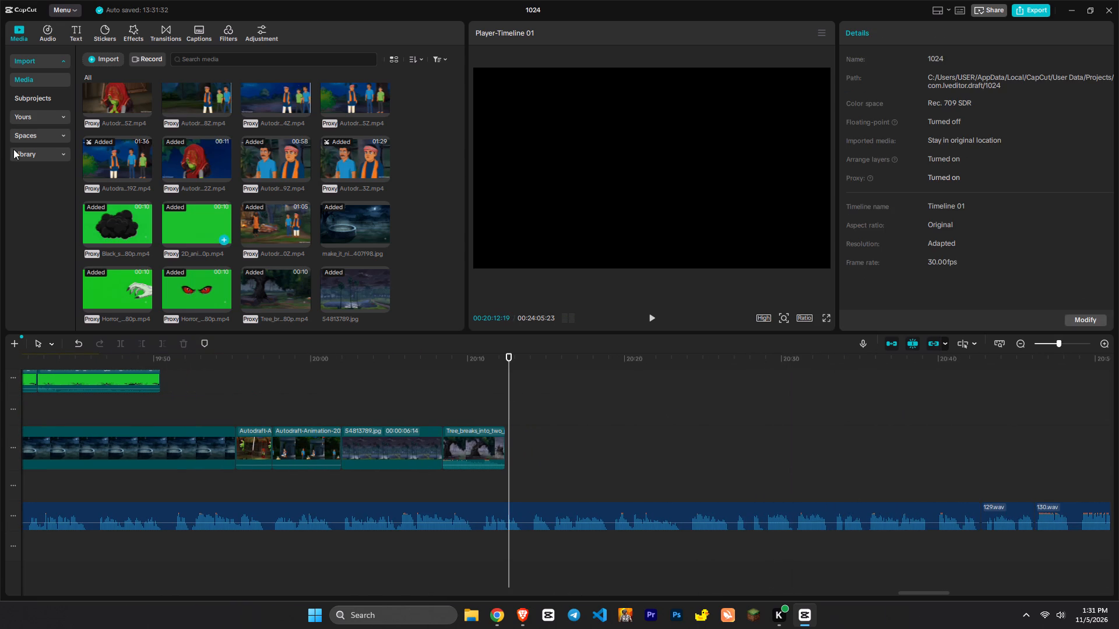
pyautogui.scroll(4, 112, 182)
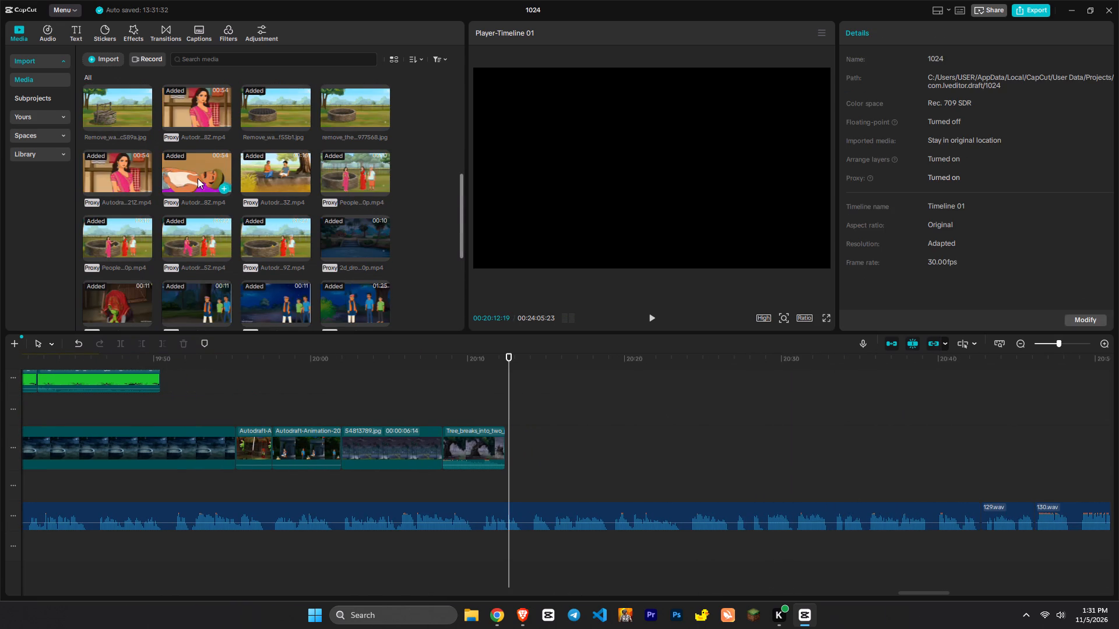
pyautogui.scroll(4, 226, 180)
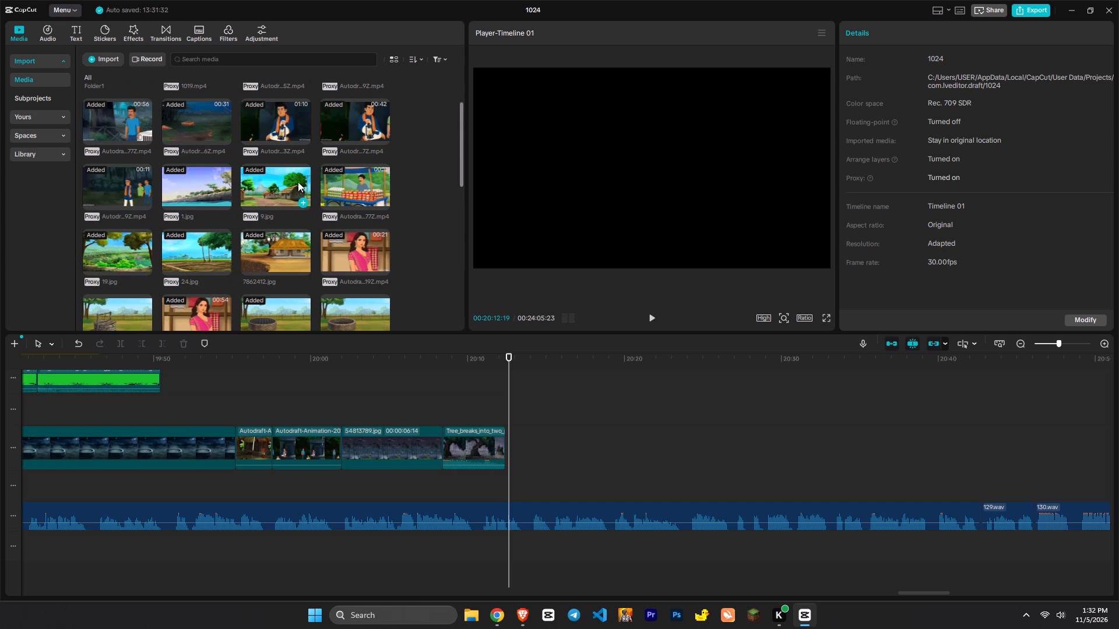
pyautogui.click(346, 240)
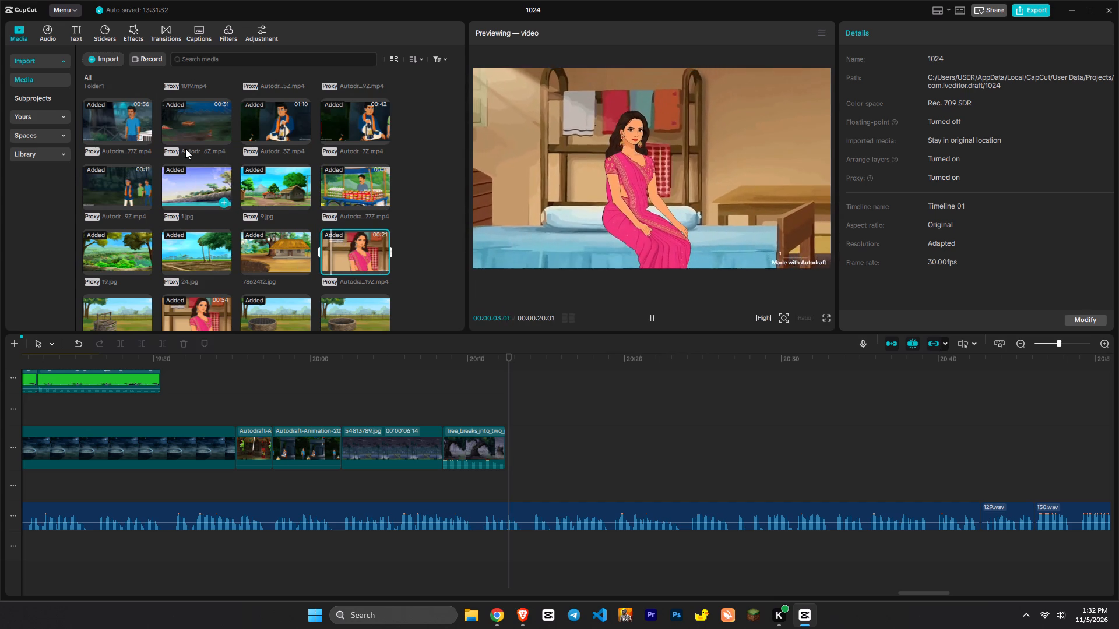
pyautogui.scroll(3, 185, 146)
# Insert 1019.mp4 on the main track after the tree clip, starting from the shot of the red-veiled ghost sitting on the jeep.
pyautogui.click(207, 118)
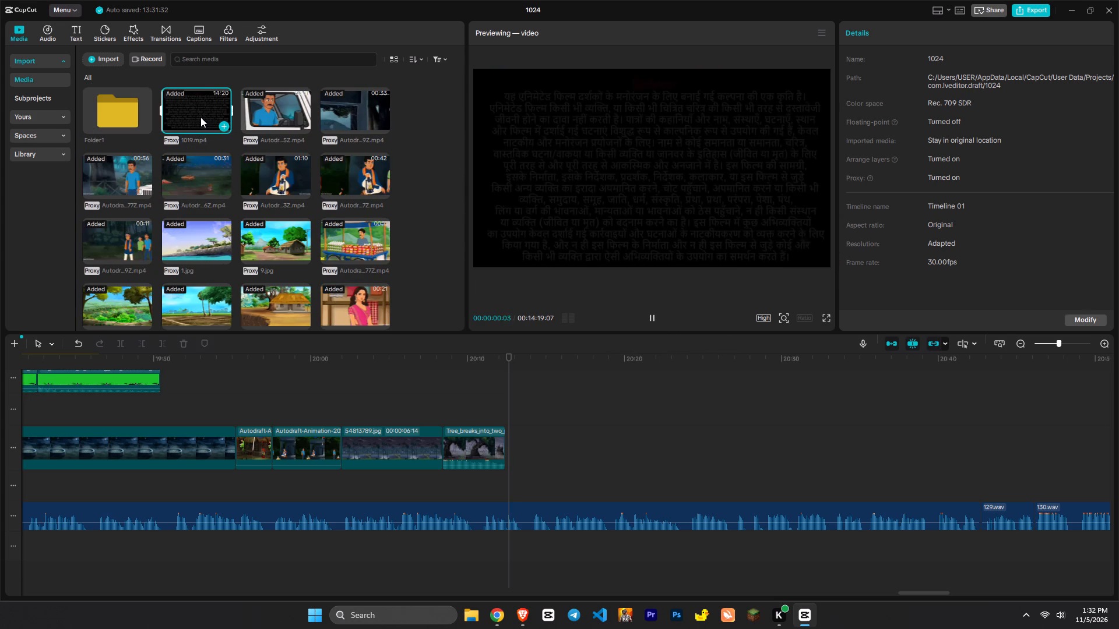
pyautogui.moveTo(161, 112); pyautogui.dragTo(164, 110)
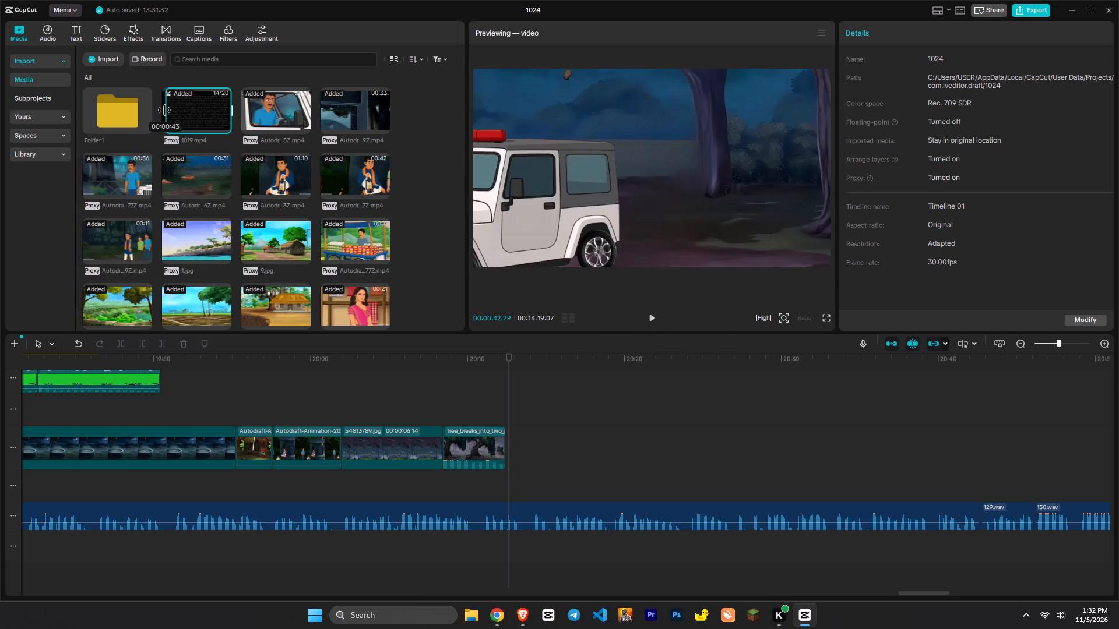
pyautogui.moveTo(164, 110); pyautogui.dragTo(161, 113)
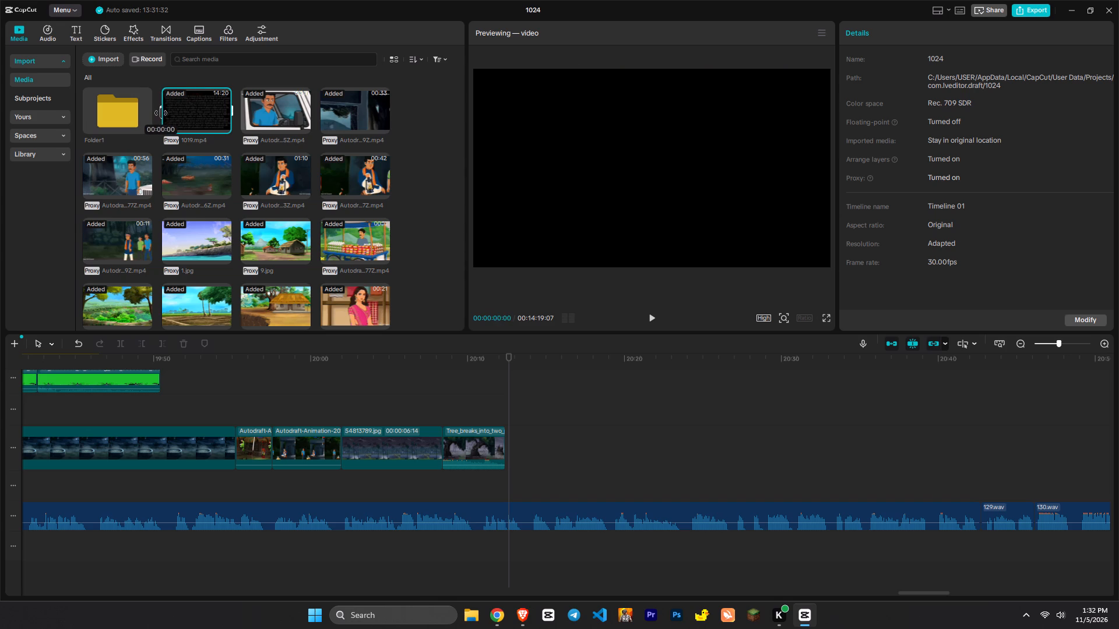
pyautogui.moveTo(161, 113); pyautogui.dragTo(190, 107)
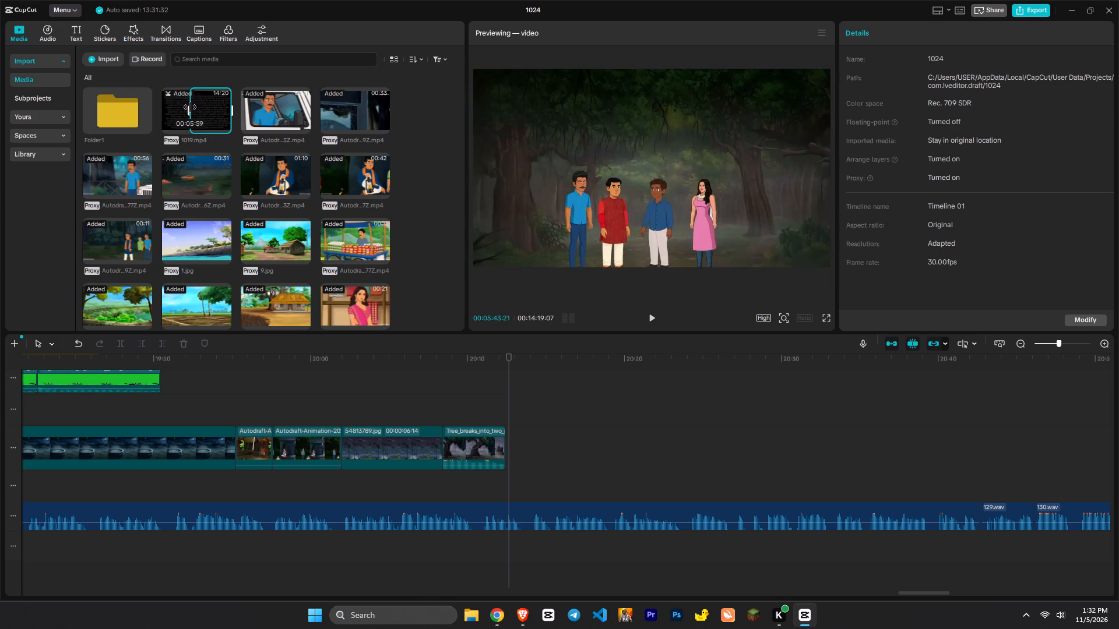
pyautogui.moveTo(190, 107); pyautogui.dragTo(196, 105)
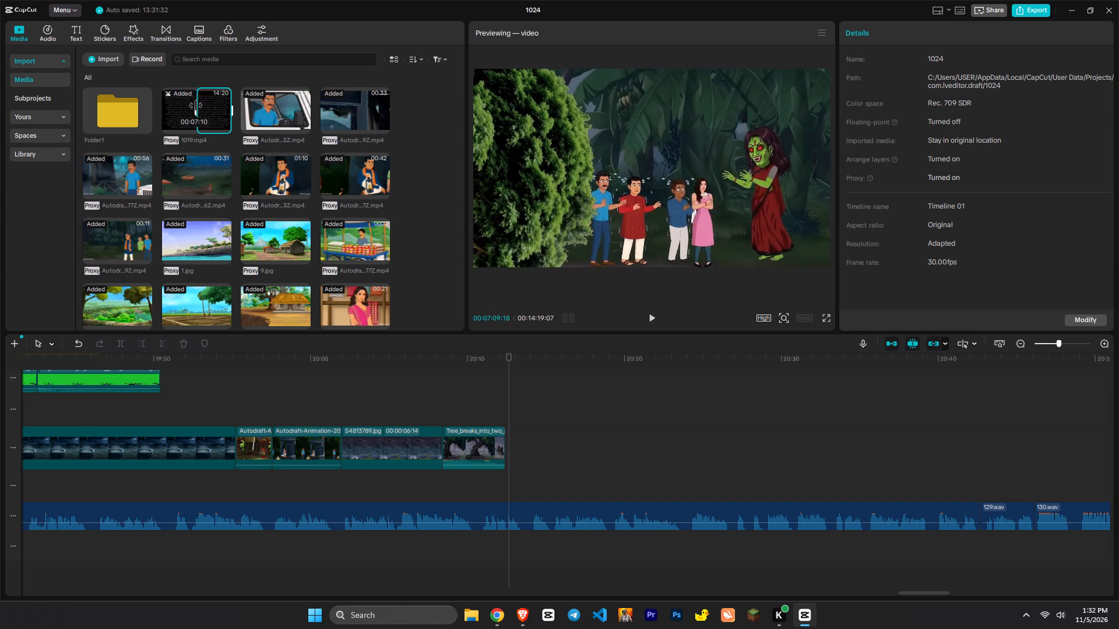
pyautogui.moveTo(196, 105); pyautogui.dragTo(204, 105)
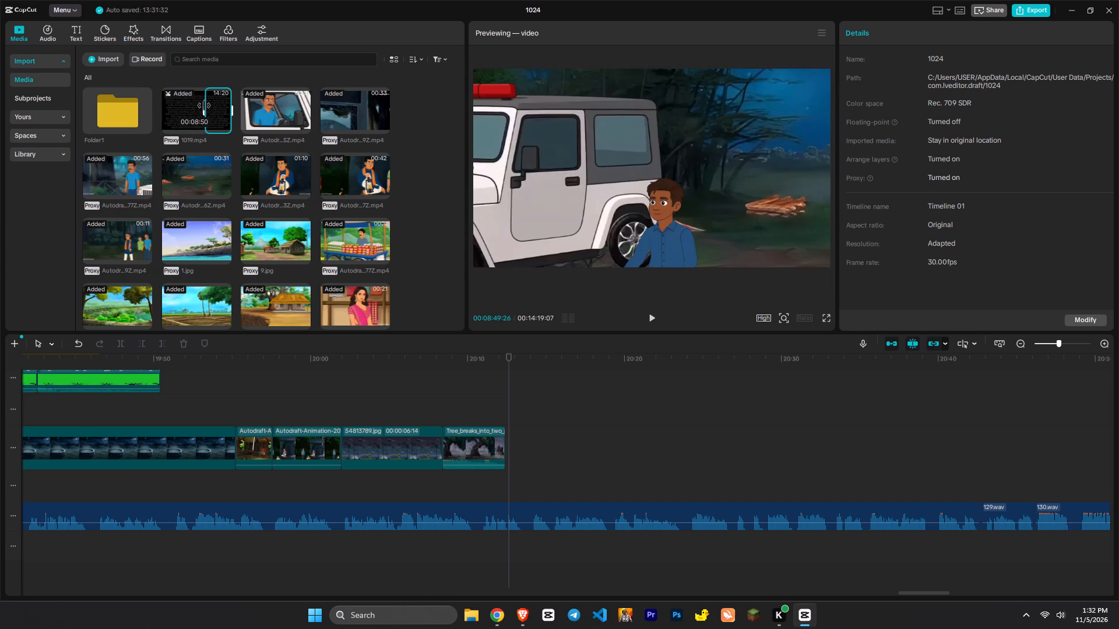
pyautogui.moveTo(204, 105); pyautogui.dragTo(205, 105)
pyautogui.moveTo(219, 108); pyautogui.dragTo(231, 119)
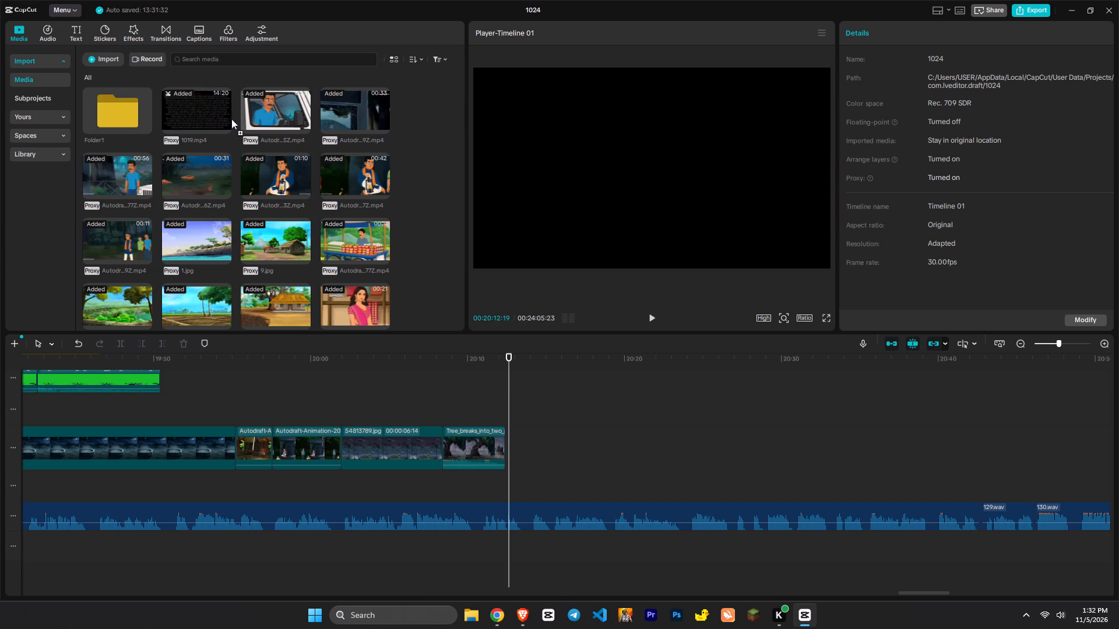
pyautogui.moveTo(231, 119); pyautogui.dragTo(539, 467)
pyautogui.click(480, 383)
# Trim the end of the 1019.mp4 clip to 20:24:06, before the man in red appears, leaving it 00:00:11:24 long.
pyautogui.press('space')
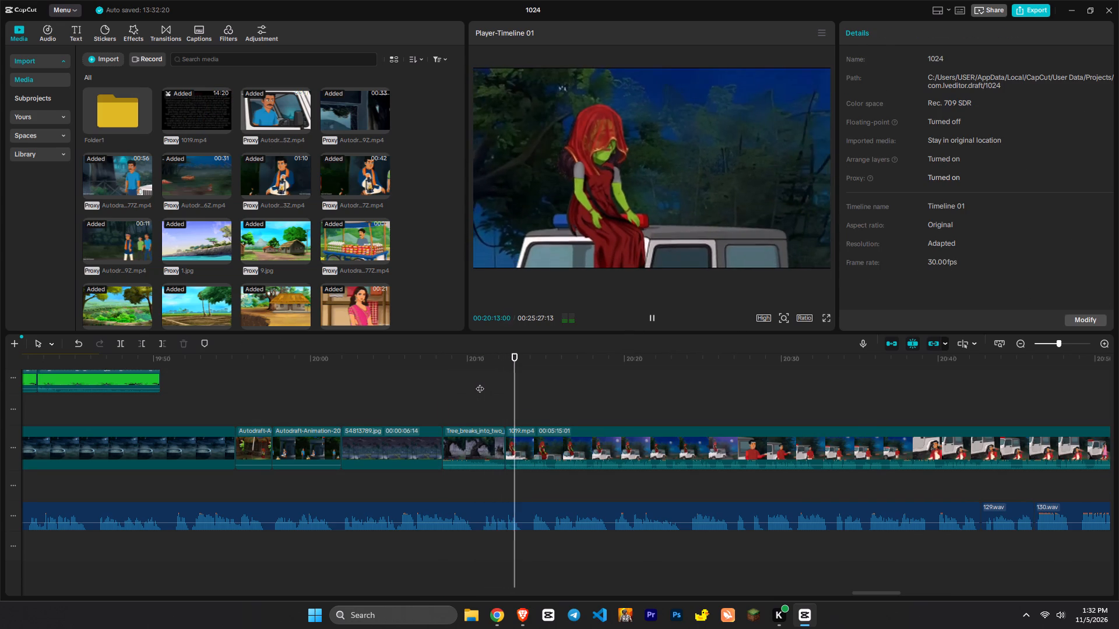
pyautogui.moveTo(547, 466); pyautogui.dragTo(544, 494)
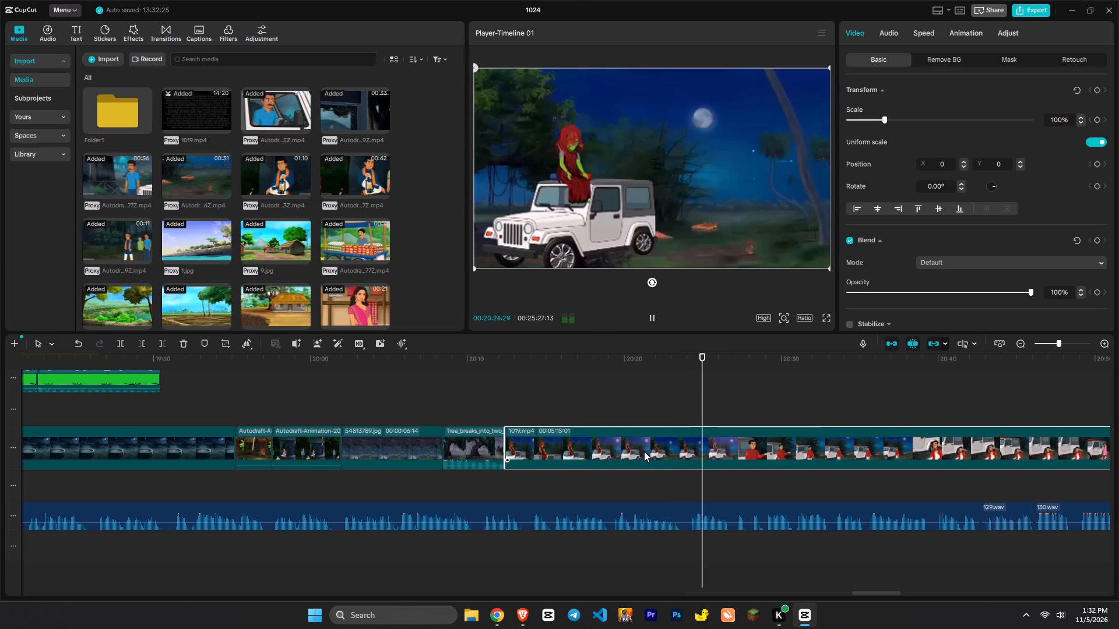
pyautogui.press('space')
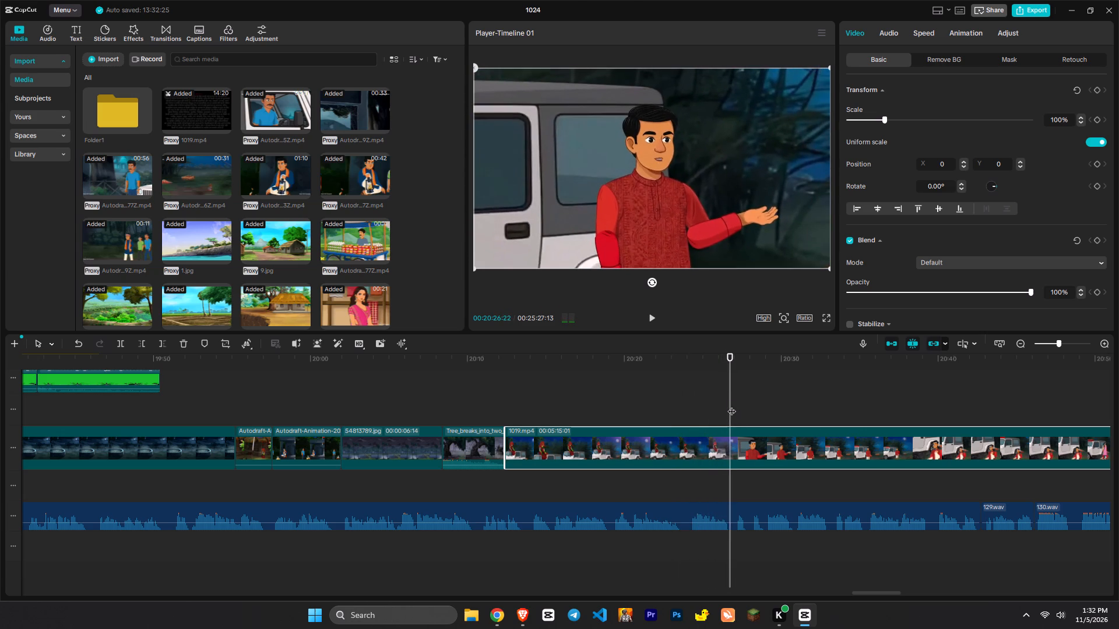
pyautogui.moveTo(731, 407); pyautogui.dragTo(673, 441)
pyautogui.press('space')
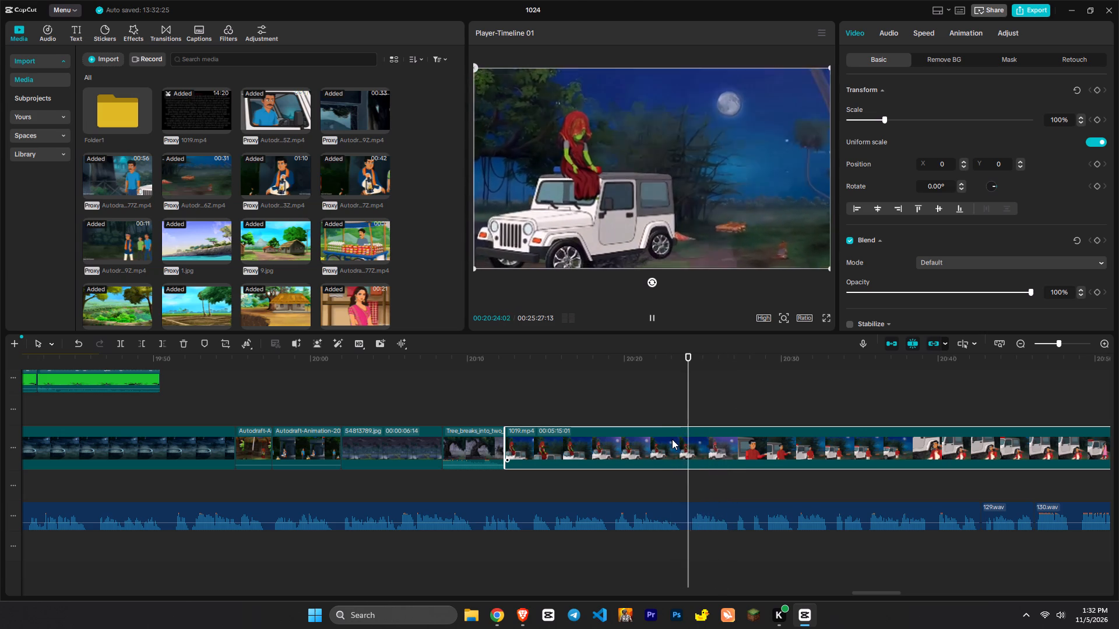
pyautogui.press('space')
pyautogui.write('w')
pyautogui.scroll(-20, 267, 264)
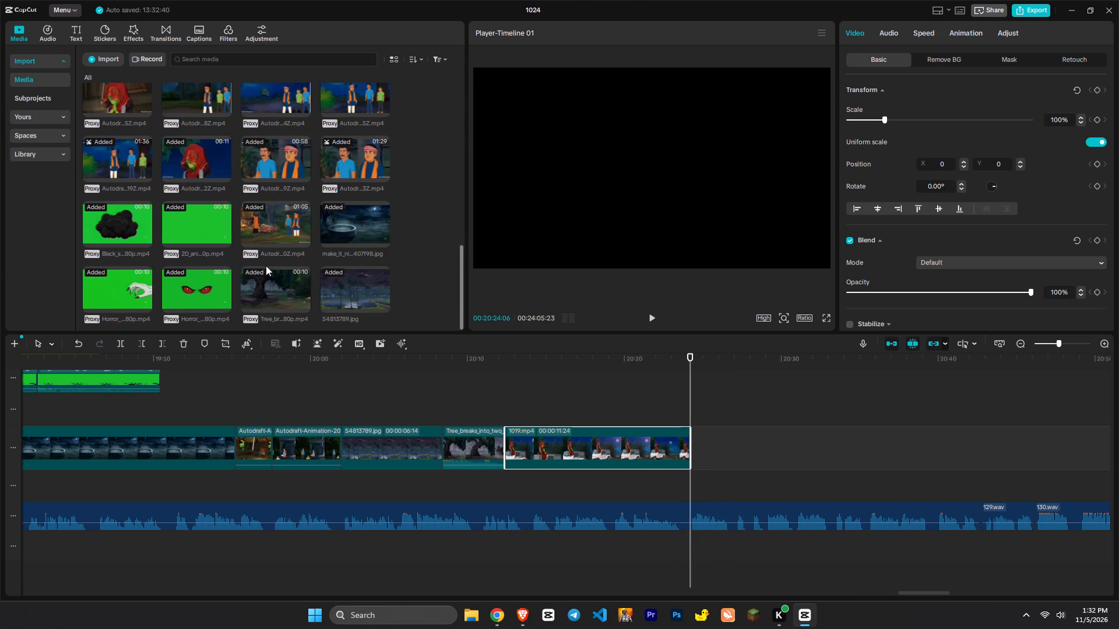
pyautogui.scroll(-3, 266, 266)
pyautogui.press('space')
pyautogui.press('x')
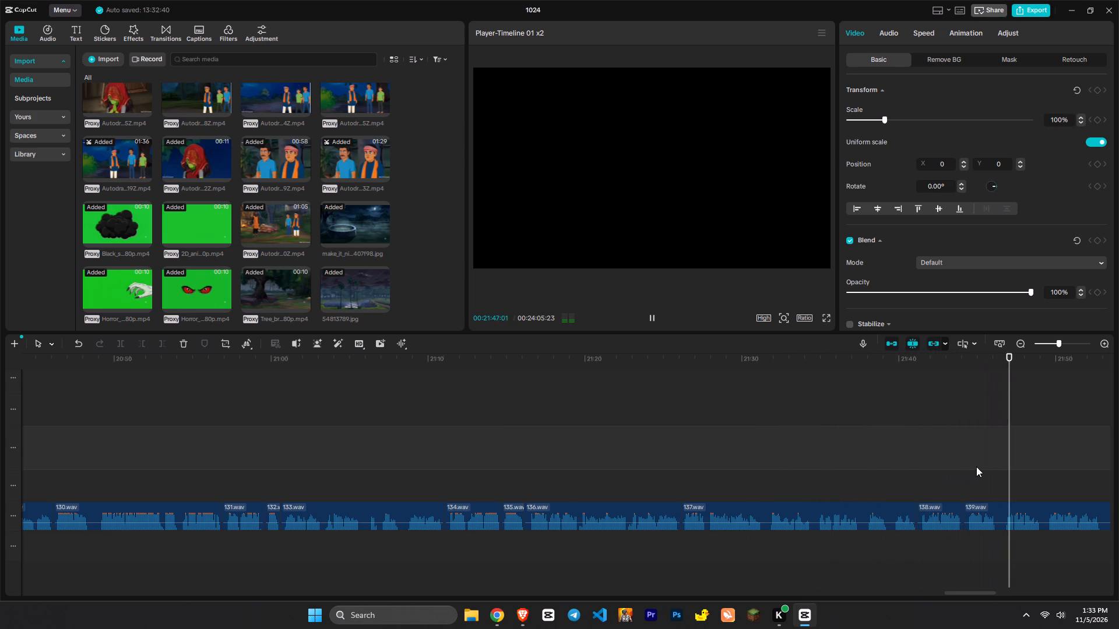
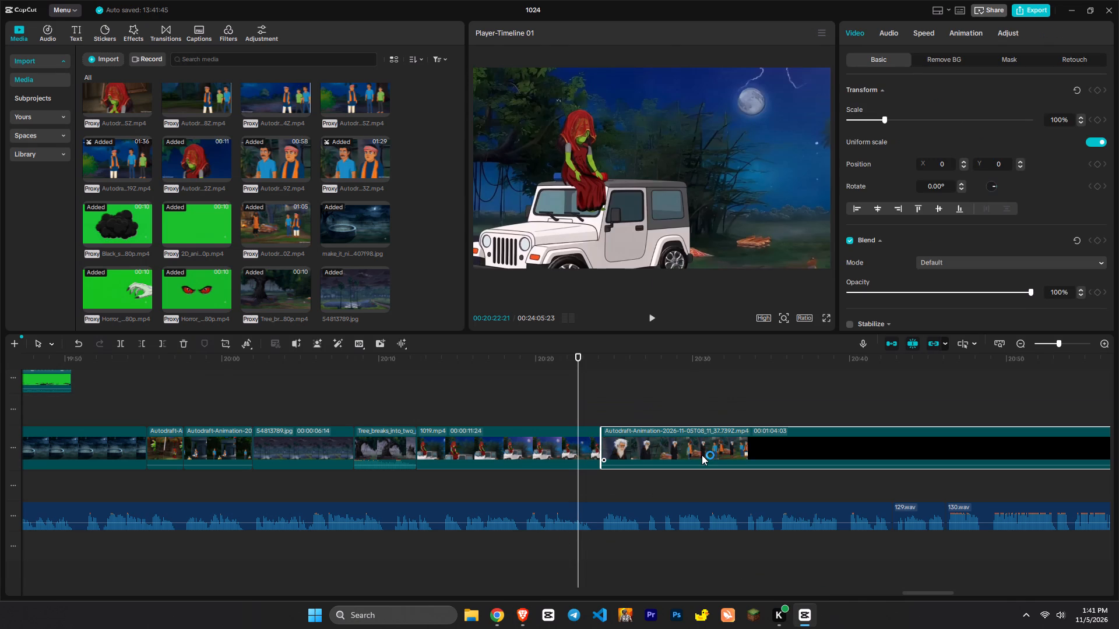
# Play the new dialogue clip and split it at 20:28:02, after its opening shot of the white-haired man.
pyautogui.press('space')
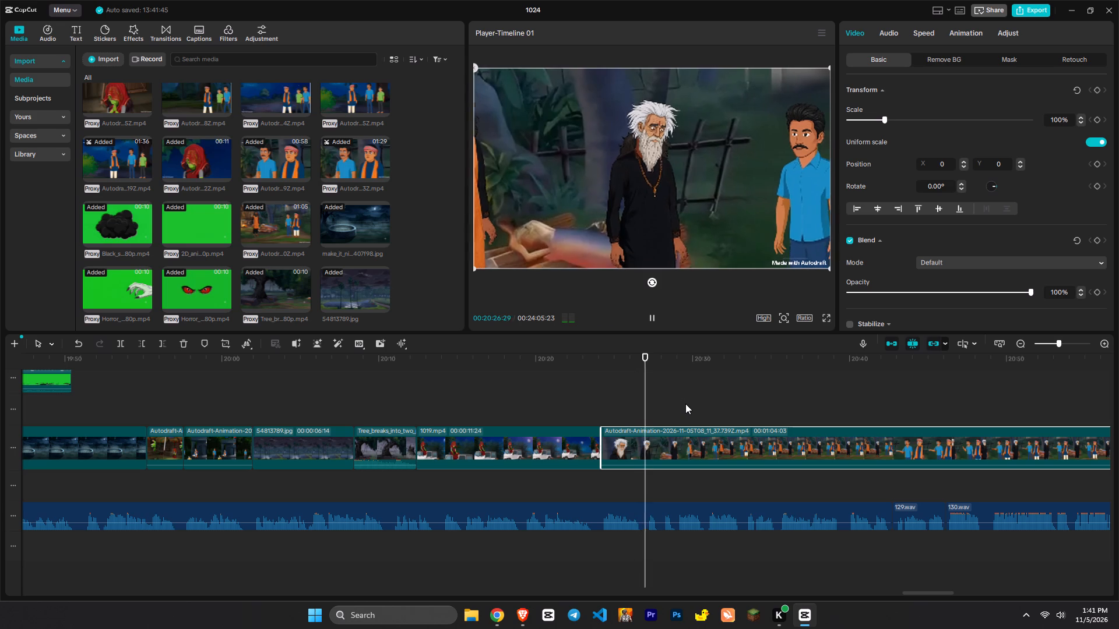
pyautogui.press('space')
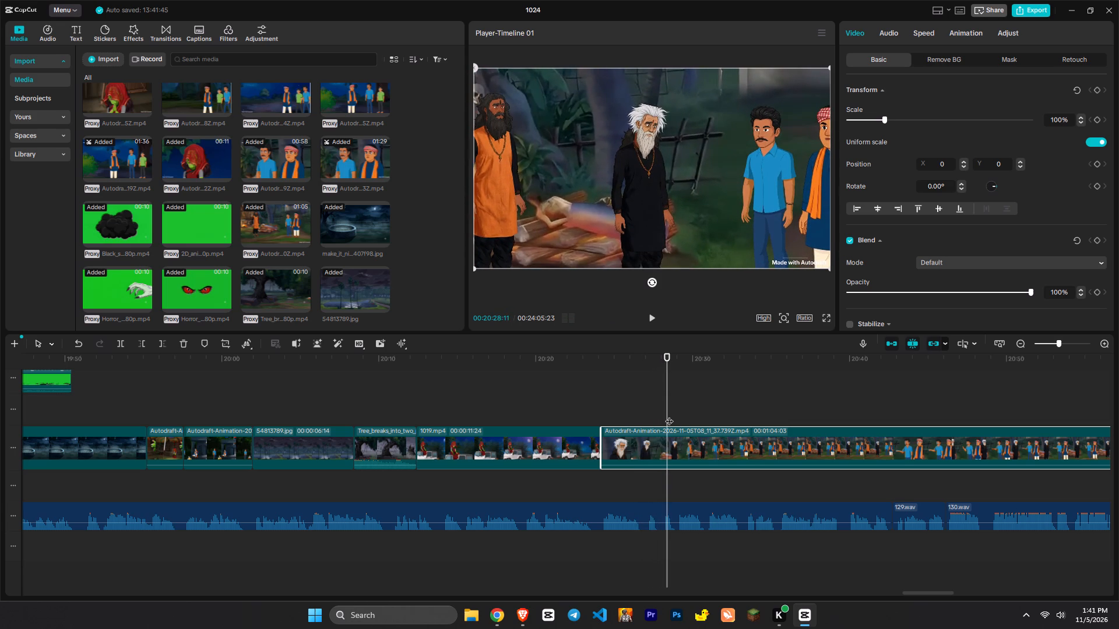
pyautogui.click(669, 415)
pyautogui.moveTo(668, 416); pyautogui.dragTo(662, 431)
pyautogui.press('c')
# Trim off the second piece's start up to about 20:42 so it opens on the two villagers' close-up.
pyautogui.keyDown('ctrl'); pyautogui.scroll(-2, 811, 441); pyautogui.keyUp('ctrl')
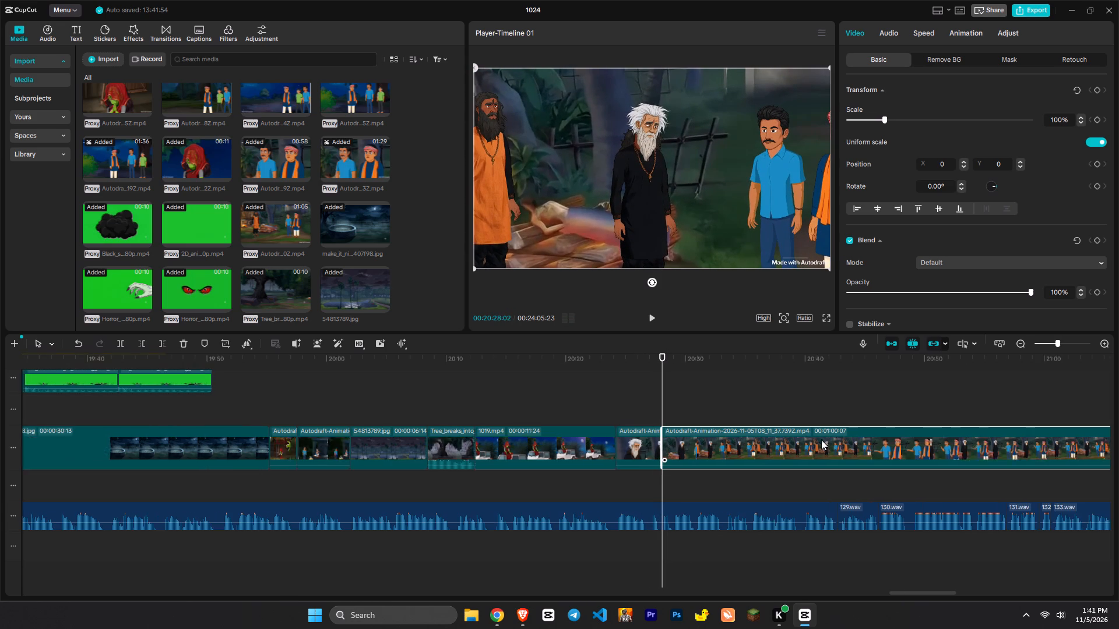
pyautogui.click(675, 406)
pyautogui.moveTo(675, 406); pyautogui.dragTo(783, 408)
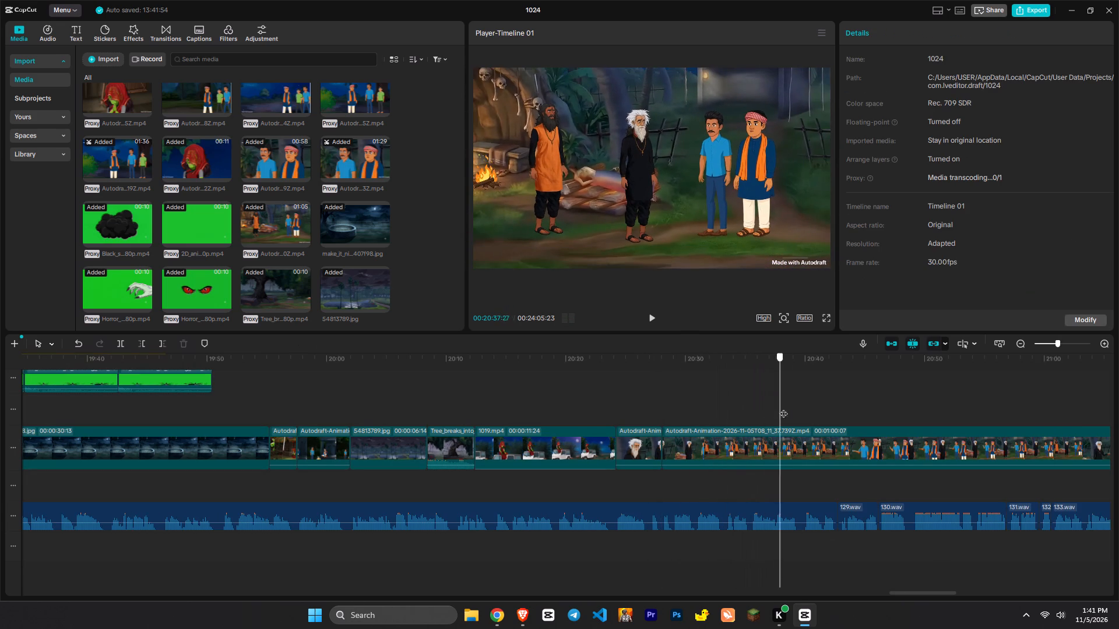
pyautogui.moveTo(783, 408); pyautogui.dragTo(833, 410)
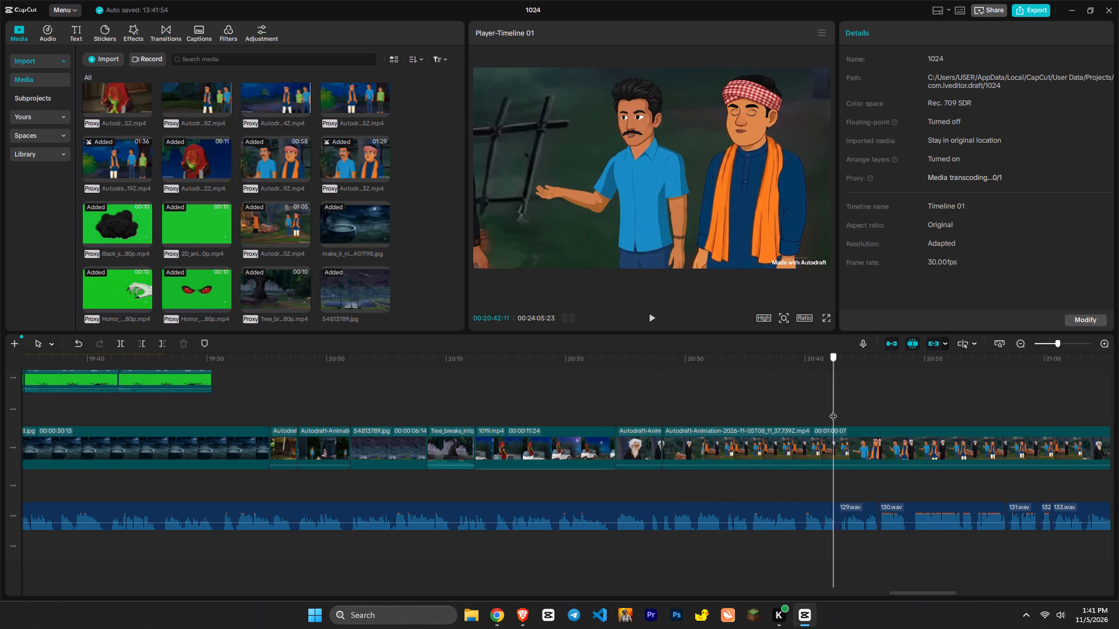
pyautogui.moveTo(833, 410); pyautogui.dragTo(829, 414)
pyautogui.click(850, 457)
pyautogui.press('q')
# Split the trimmed villagers piece at 20:47:15, during the shot of the white-haired man gesturing.
pyautogui.press('space')
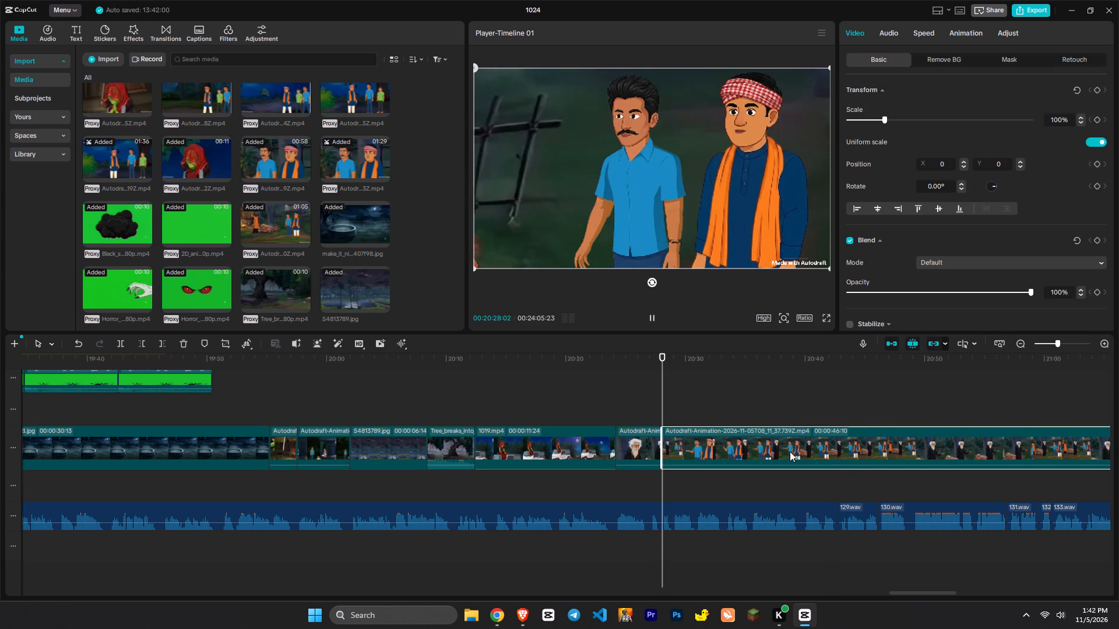
pyautogui.press('x')
pyautogui.keyDown('ctrl'); pyautogui.scroll(-4, 815, 446); pyautogui.keyUp('ctrl')
pyautogui.click(789, 402)
pyautogui.moveTo(789, 402); pyautogui.dragTo(782, 409)
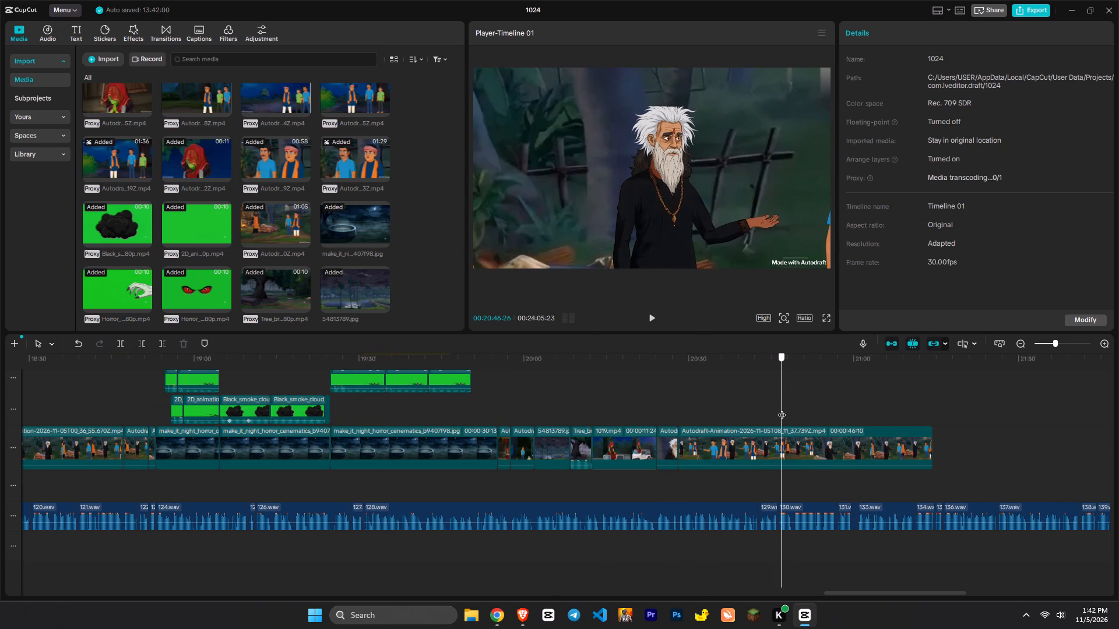
pyautogui.moveTo(782, 409); pyautogui.dragTo(785, 408)
pyautogui.press('c')
# Play the villagers piece against the narration and split it at 20:33:17.
pyautogui.click(683, 406)
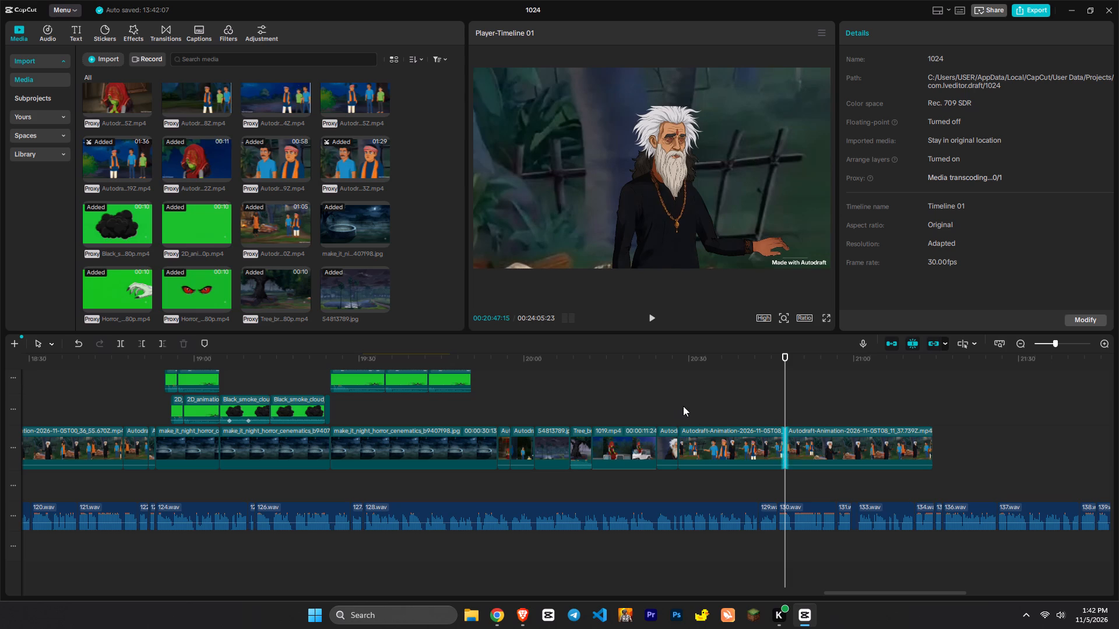
pyautogui.press('space')
pyautogui.keyDown('ctrl'); pyautogui.scroll(3, 730, 420); pyautogui.keyUp('ctrl')
pyautogui.press('x')
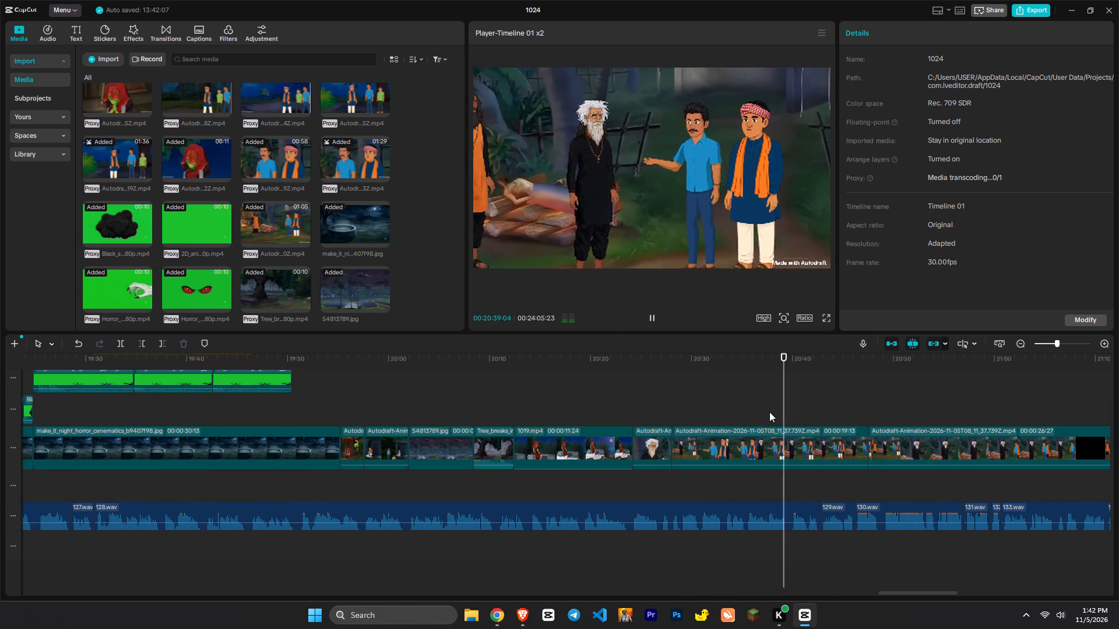
pyautogui.click(732, 412)
pyautogui.moveTo(732, 412); pyautogui.dragTo(727, 422)
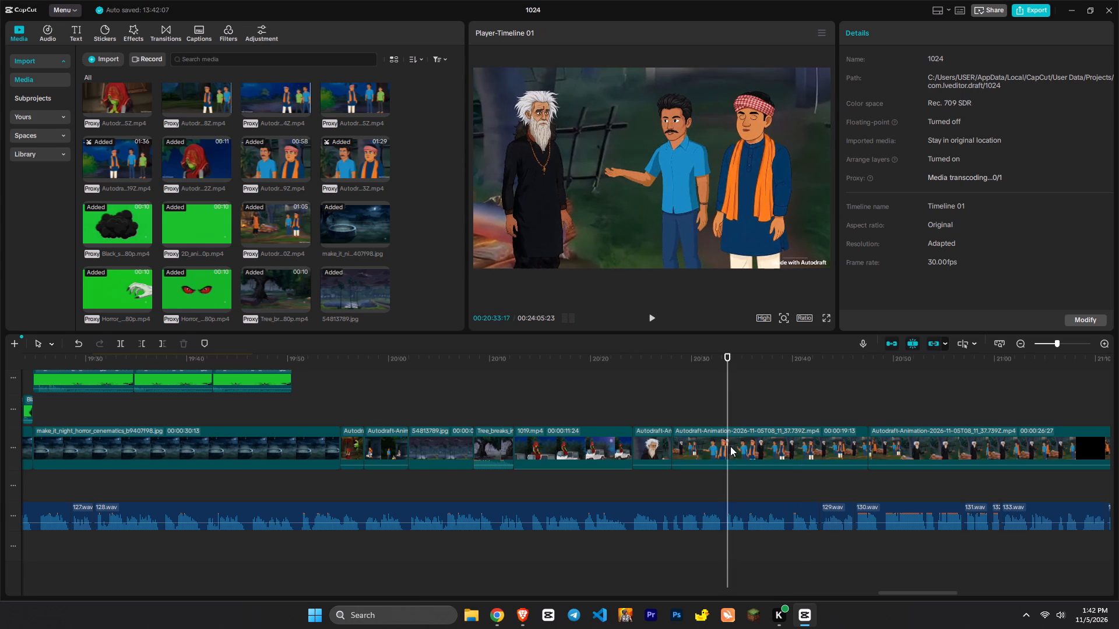
pyautogui.click(731, 447)
pyautogui.press('c')
# Insert about 5.5 seconds of the footage preceding the short villagers piece right after it at 20:33:17, using an extended and trimmed copy.
pyautogui.click(684, 444)
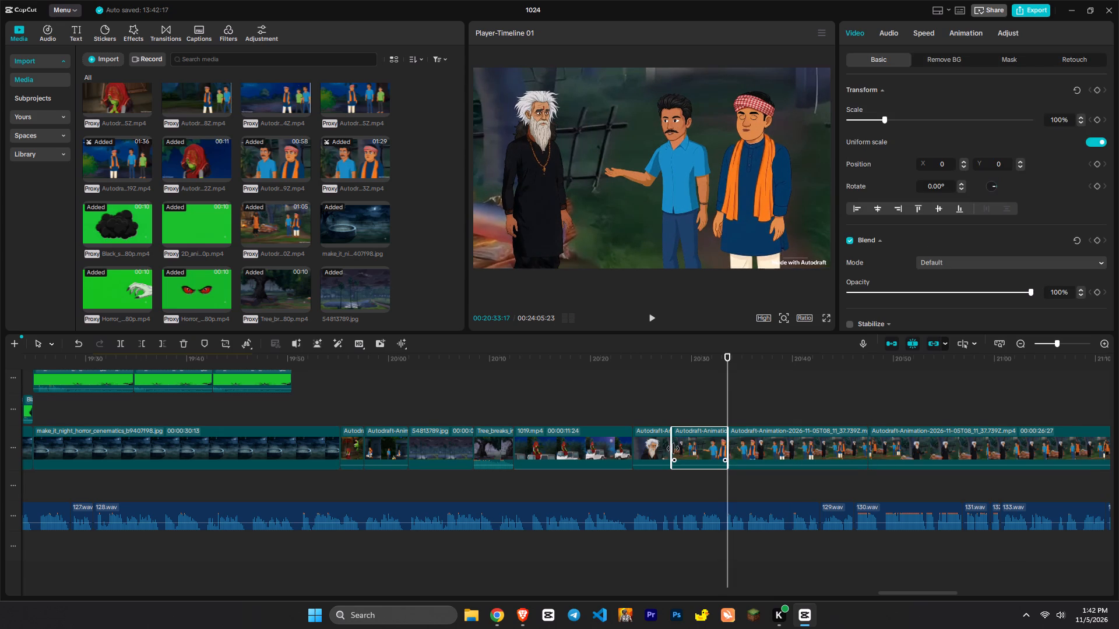
pyautogui.click(674, 405)
pyautogui.click(678, 440)
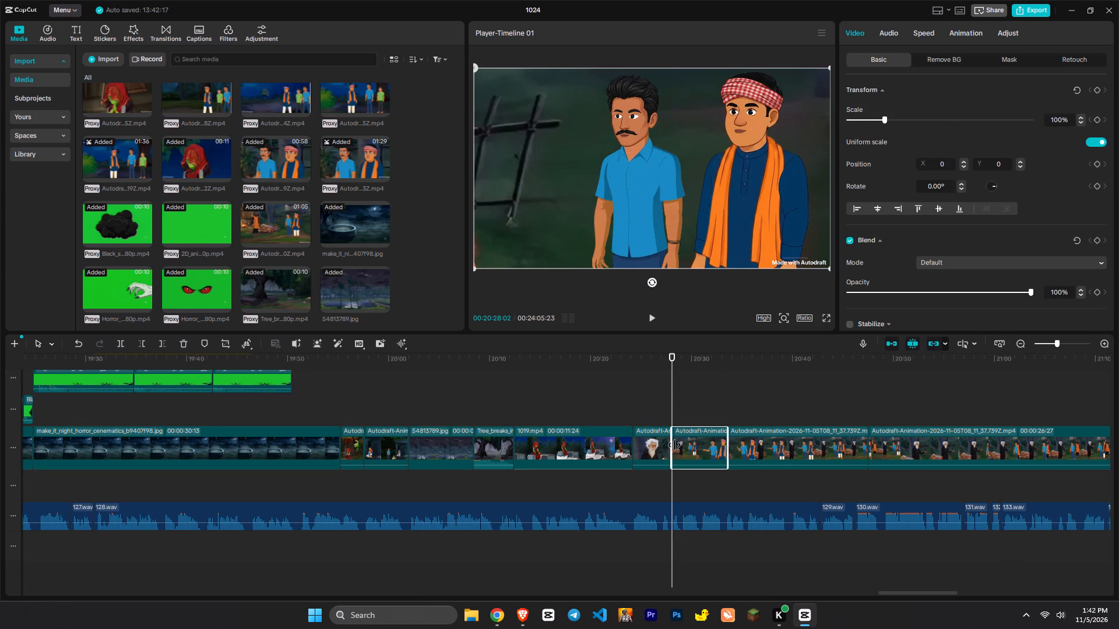
pyautogui.hotkey('ctrl', 'c')
pyautogui.hotkey('ctrl', 'v')
pyautogui.moveTo(670, 412); pyautogui.dragTo(625, 425)
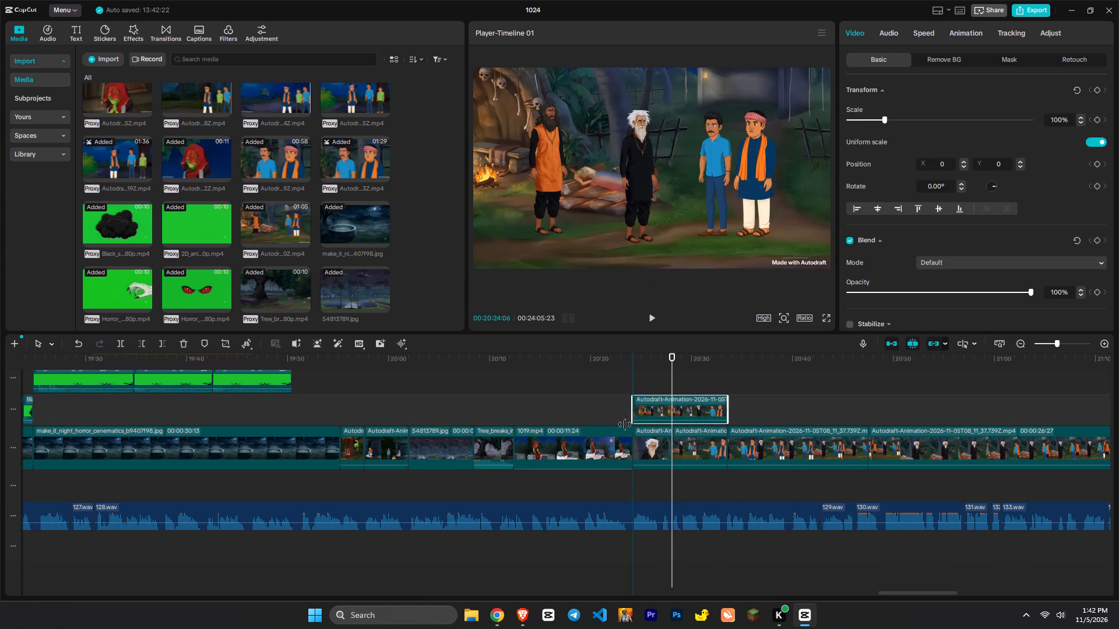
pyautogui.moveTo(625, 425); pyautogui.dragTo(615, 427)
pyautogui.press('w')
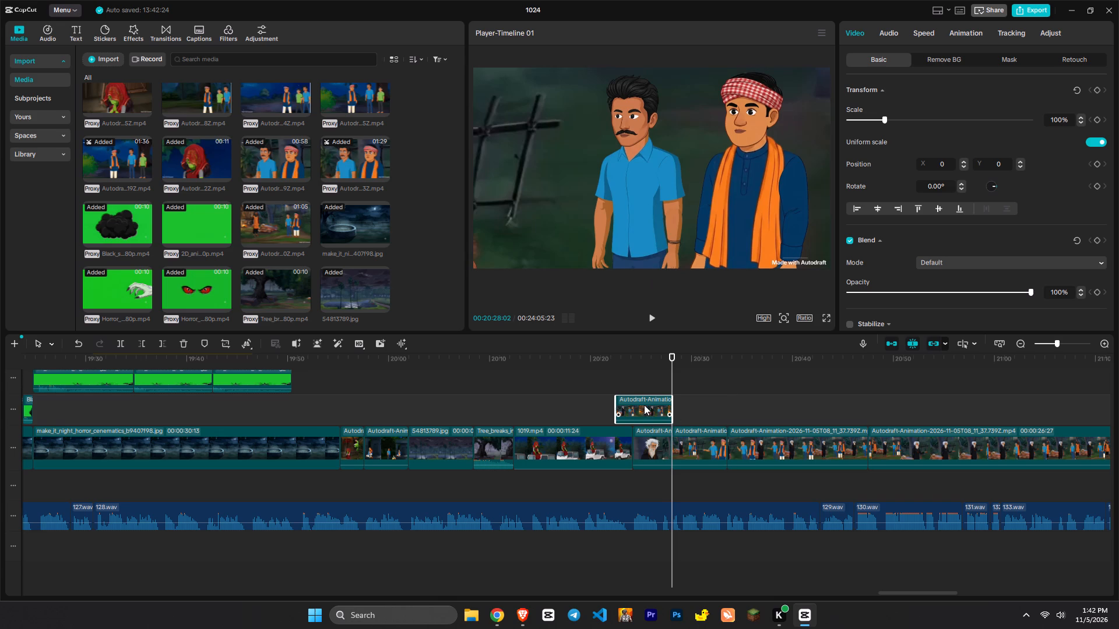
pyautogui.moveTo(644, 405); pyautogui.dragTo(751, 453)
# Review the inserted piece and place a copy of the opening white-haired man shot after it at about 20:39.
pyautogui.press('space')
pyautogui.write('x')
pyautogui.keyDown('ctrl'); pyautogui.scroll(2, 756, 450); pyautogui.keyUp('ctrl')
pyautogui.keyDown('ctrl'); pyautogui.scroll(2, 827, 454); pyautogui.keyUp('ctrl')
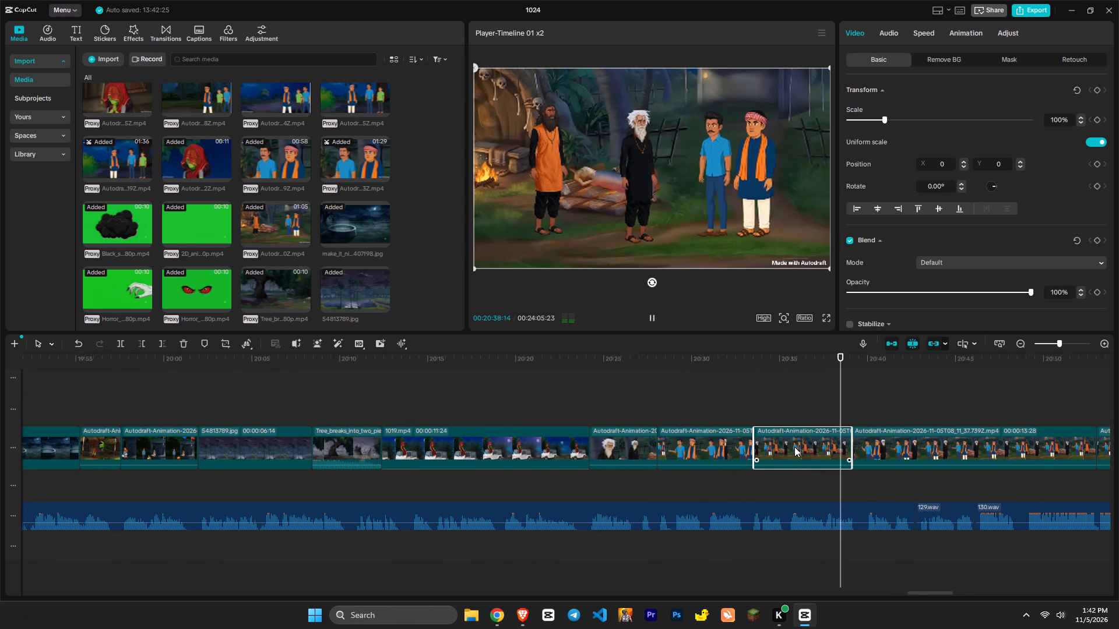
pyautogui.press('space')
pyautogui.press('space')
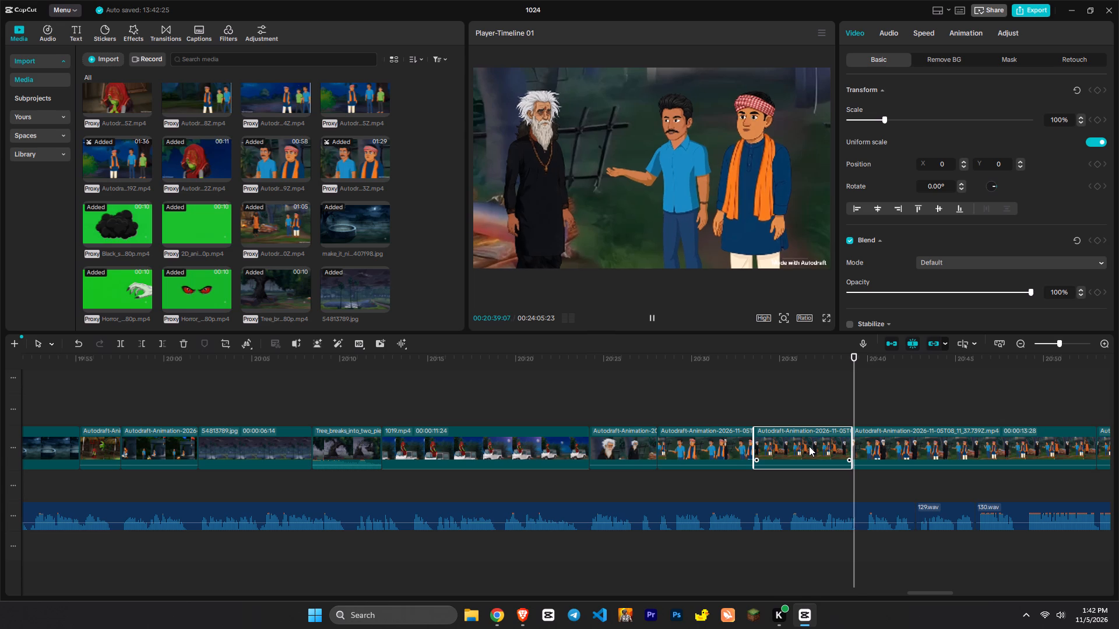
pyautogui.keyDown('ctrl'); pyautogui.scroll(-3, 892, 437); pyautogui.keyUp('ctrl')
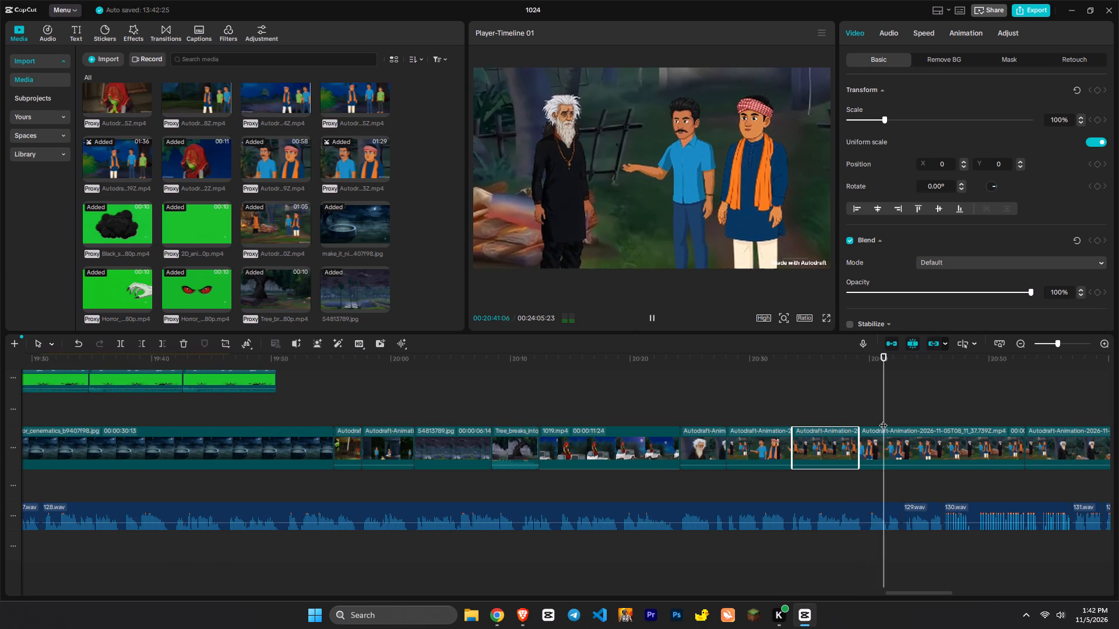
pyautogui.click(857, 410)
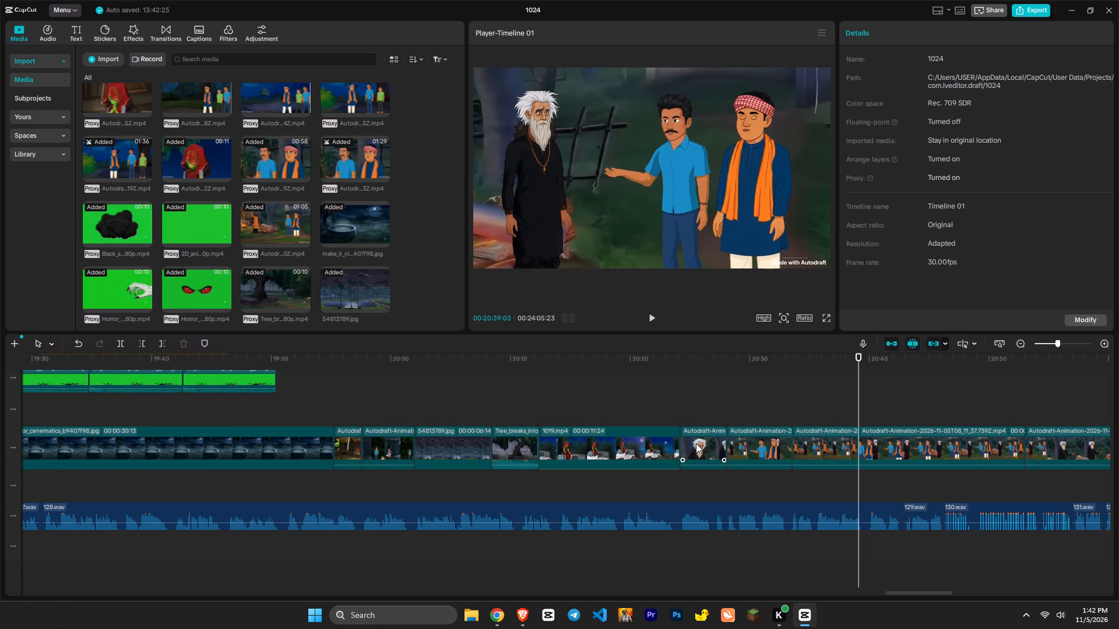
pyautogui.click(696, 443)
pyautogui.hotkey('ctrl', 'c')
pyautogui.hotkey('ctrl', 'v')
pyautogui.moveTo(875, 410); pyautogui.dragTo(877, 443)
# Extend the end of the copied white-haired man shot to about 20:47 and trim off its start up to 20:43:16.
pyautogui.press('space')
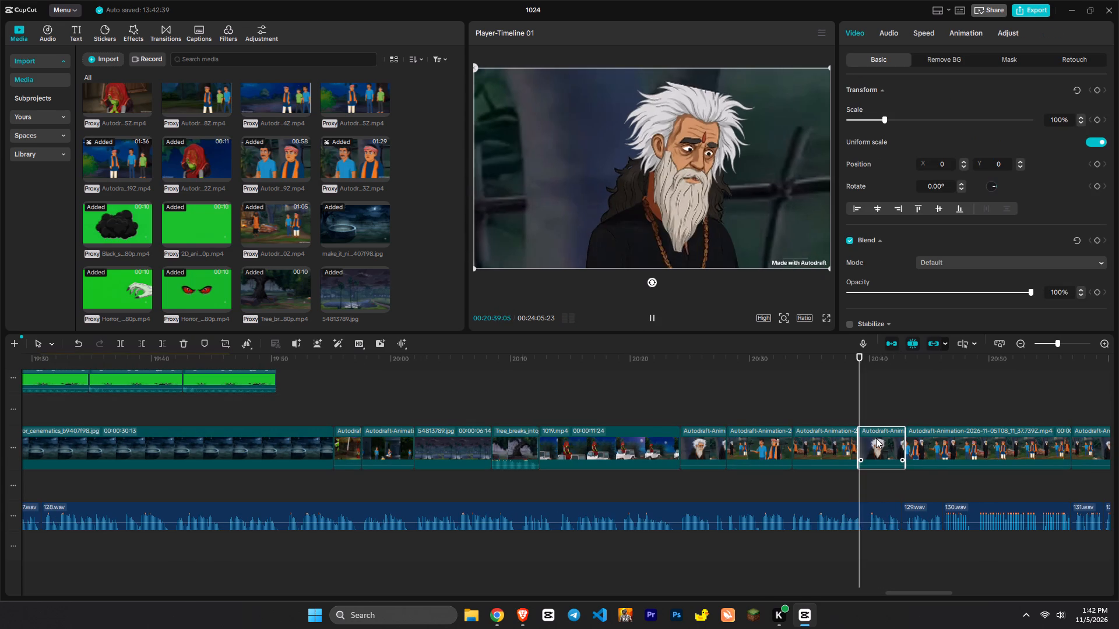
pyautogui.press('x')
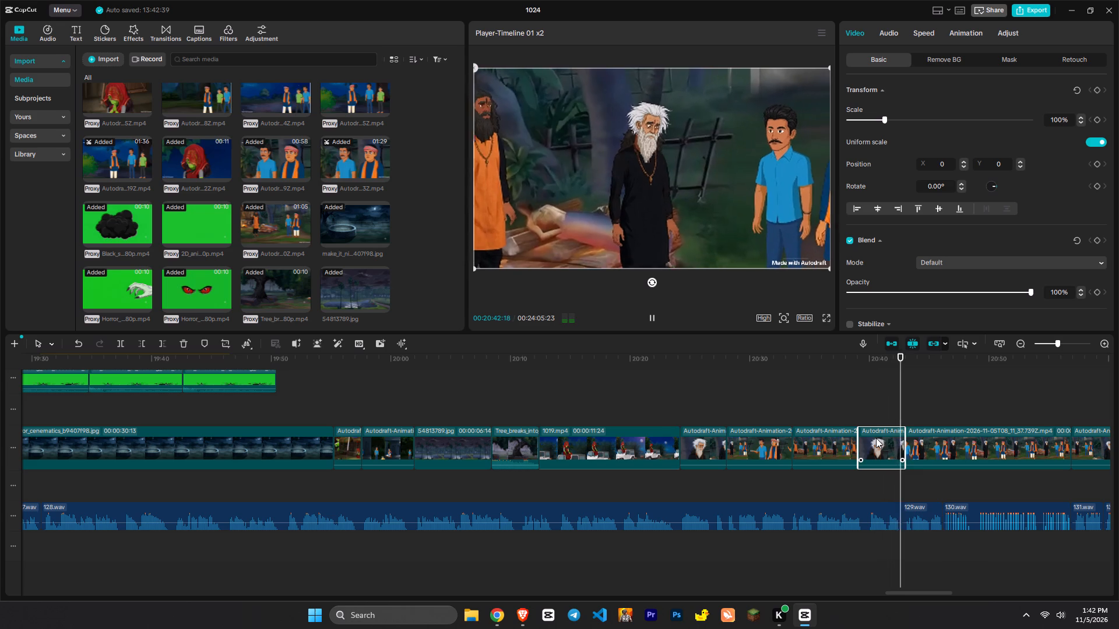
pyautogui.press('space')
pyautogui.moveTo(906, 442); pyautogui.dragTo(948, 444)
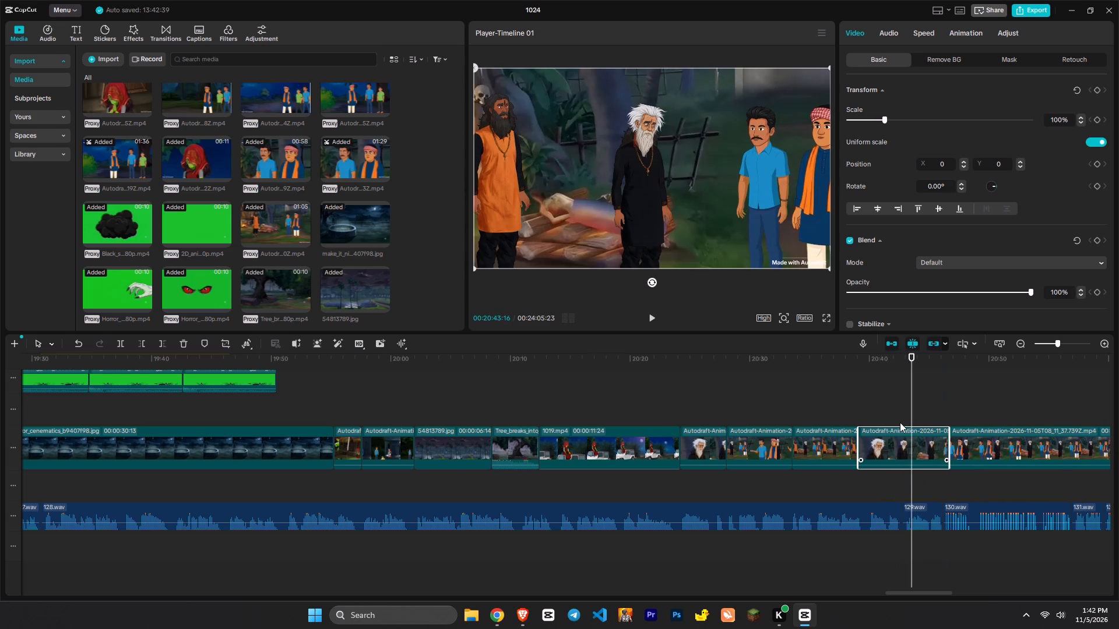
pyautogui.write('q')
# Play the shortened copy at 20:39 and lengthen it to about 8 seconds by extending its end and its start.
pyautogui.press('space')
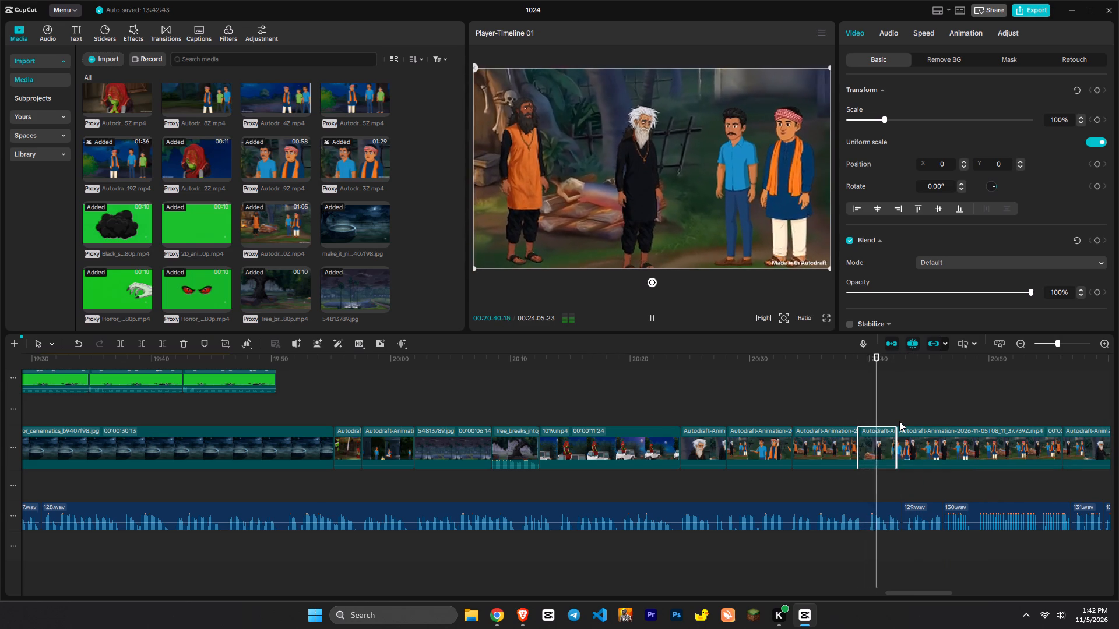
pyautogui.press('space')
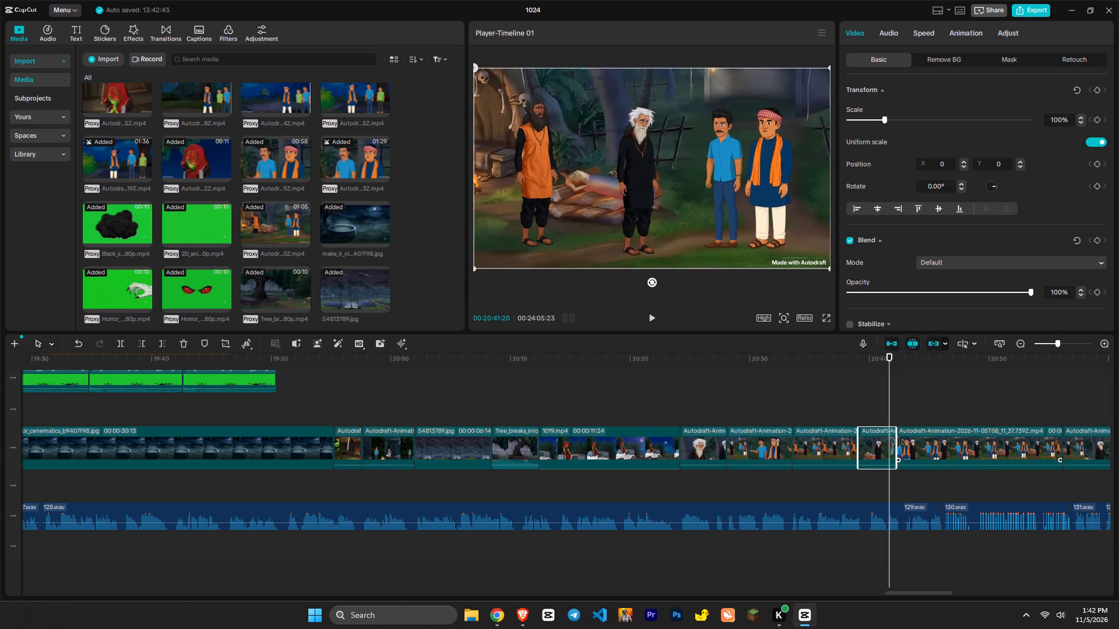
pyautogui.moveTo(898, 442); pyautogui.dragTo(935, 446)
pyautogui.moveTo(857, 443); pyautogui.dragTo(857, 444)
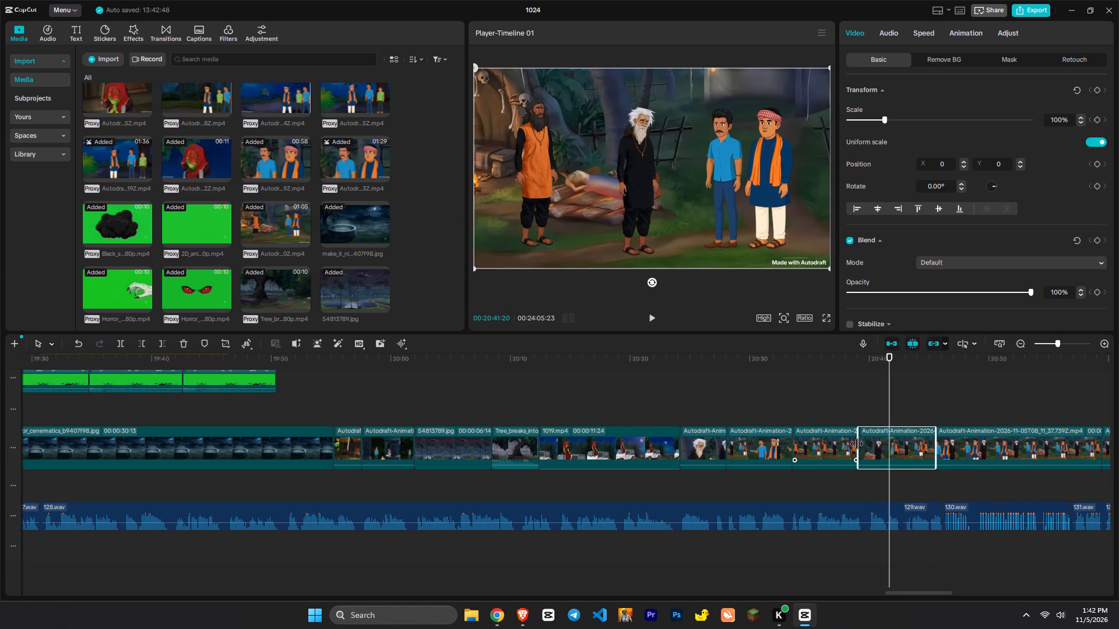
pyautogui.moveTo(857, 444); pyautogui.dragTo(842, 460)
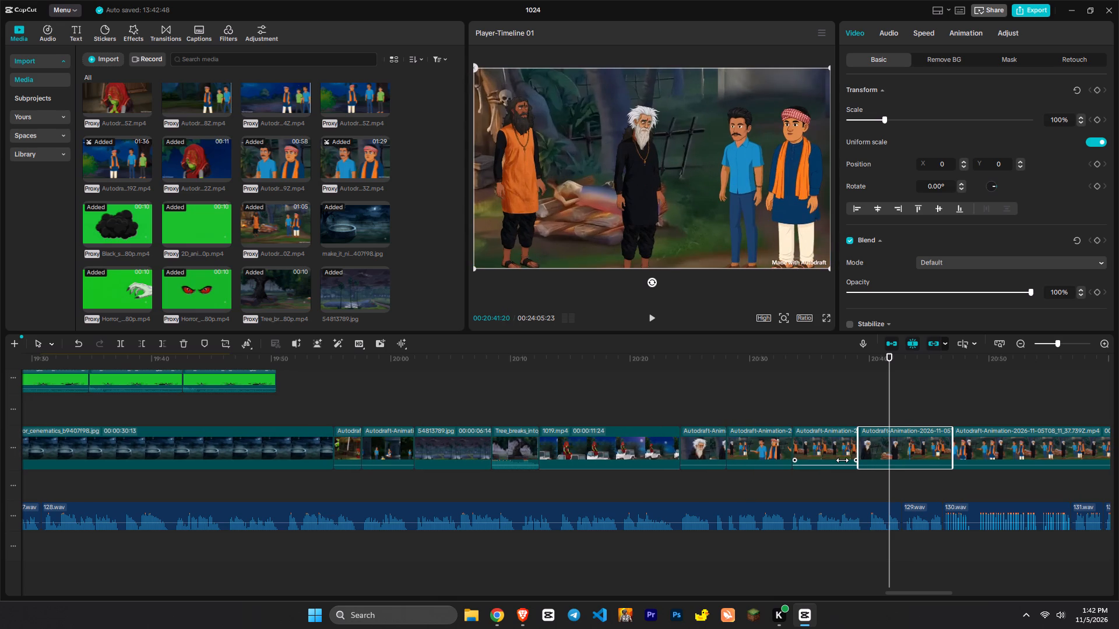
# Play the copied white-haired man shot at 20:39 and trim off its end from 20:42:22 onward.
pyautogui.press('space')
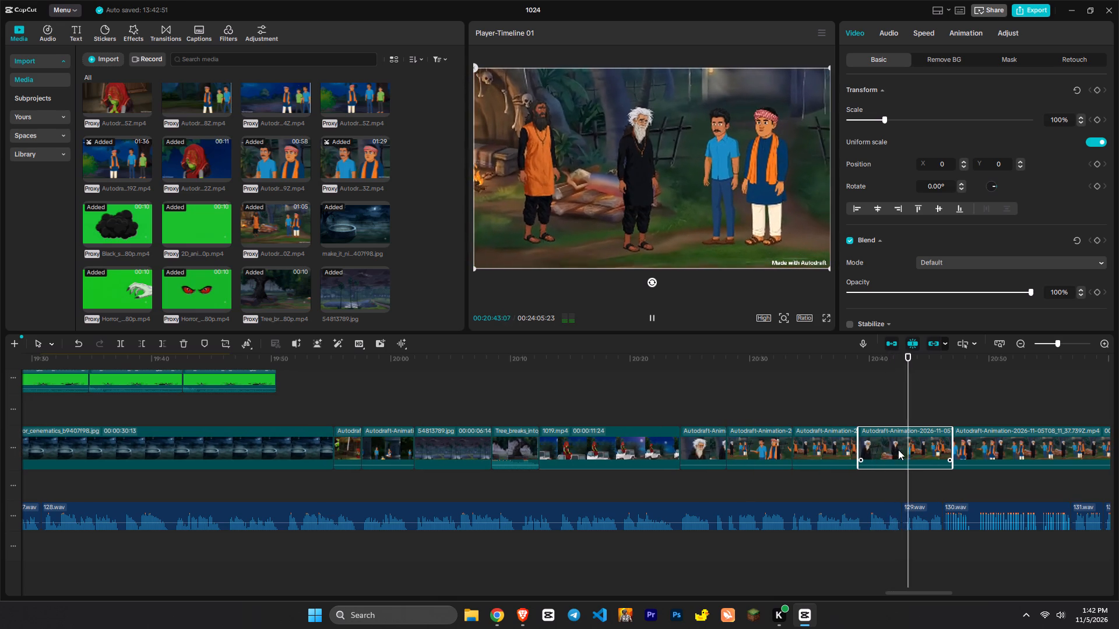
pyautogui.click(898, 416)
pyautogui.click(898, 416)
pyautogui.click(903, 455)
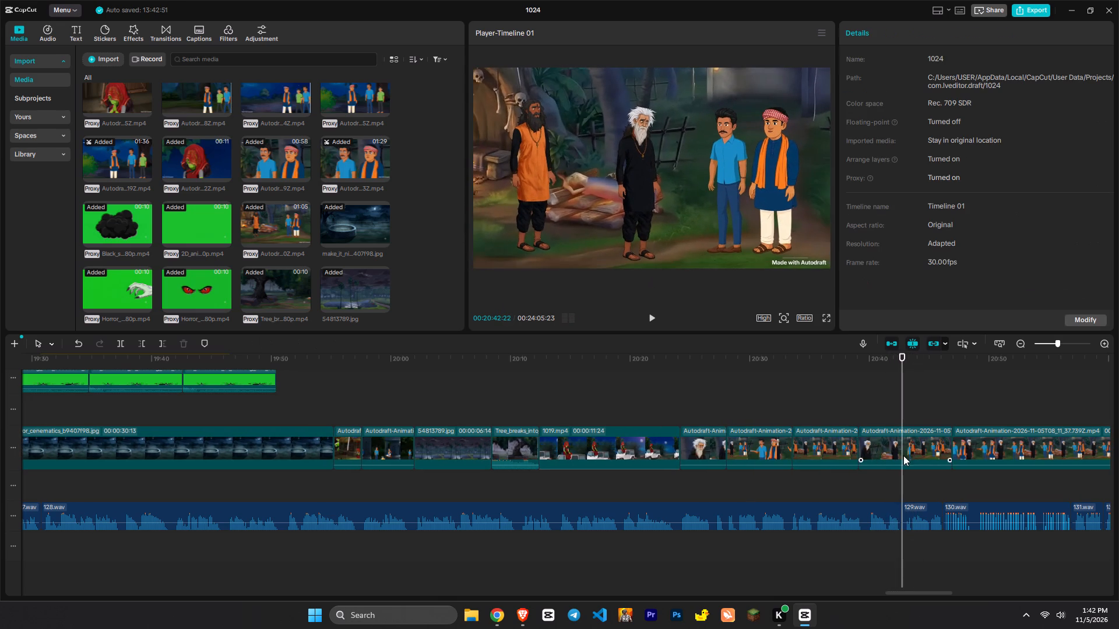
pyautogui.press('w')
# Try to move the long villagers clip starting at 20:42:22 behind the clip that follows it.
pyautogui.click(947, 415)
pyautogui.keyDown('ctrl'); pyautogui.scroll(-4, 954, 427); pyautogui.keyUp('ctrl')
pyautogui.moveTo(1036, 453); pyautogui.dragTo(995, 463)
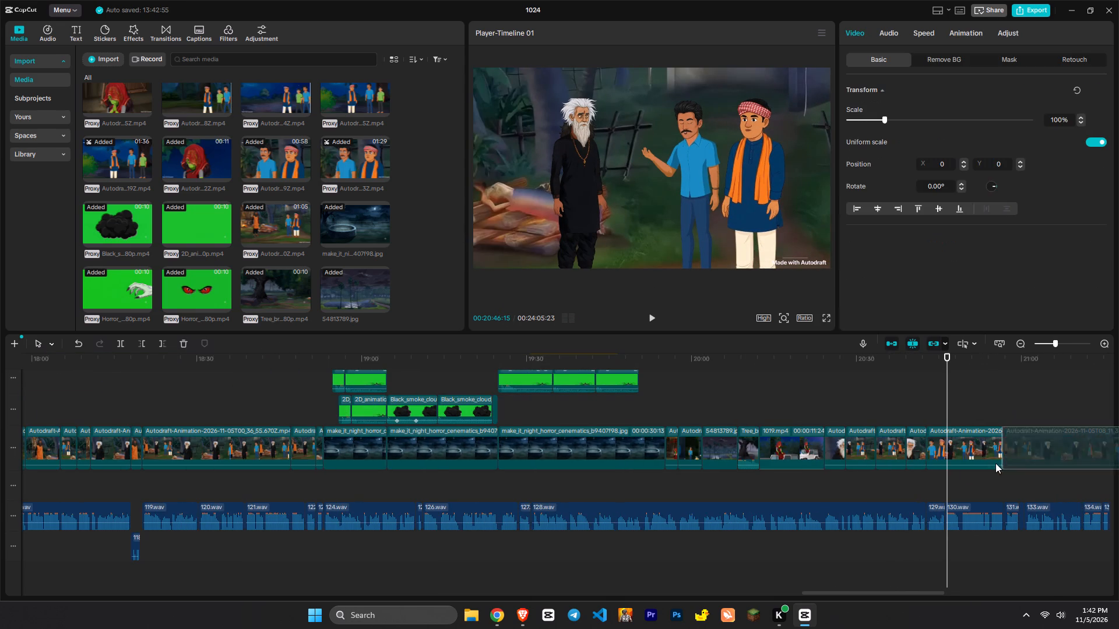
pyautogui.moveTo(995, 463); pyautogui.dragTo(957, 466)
# Play the long clip from 20:42:22, split it at 20:46:11 and move the remainder behind the following villagers clip.
pyautogui.click(927, 420)
pyautogui.press('space')
pyautogui.press('x')
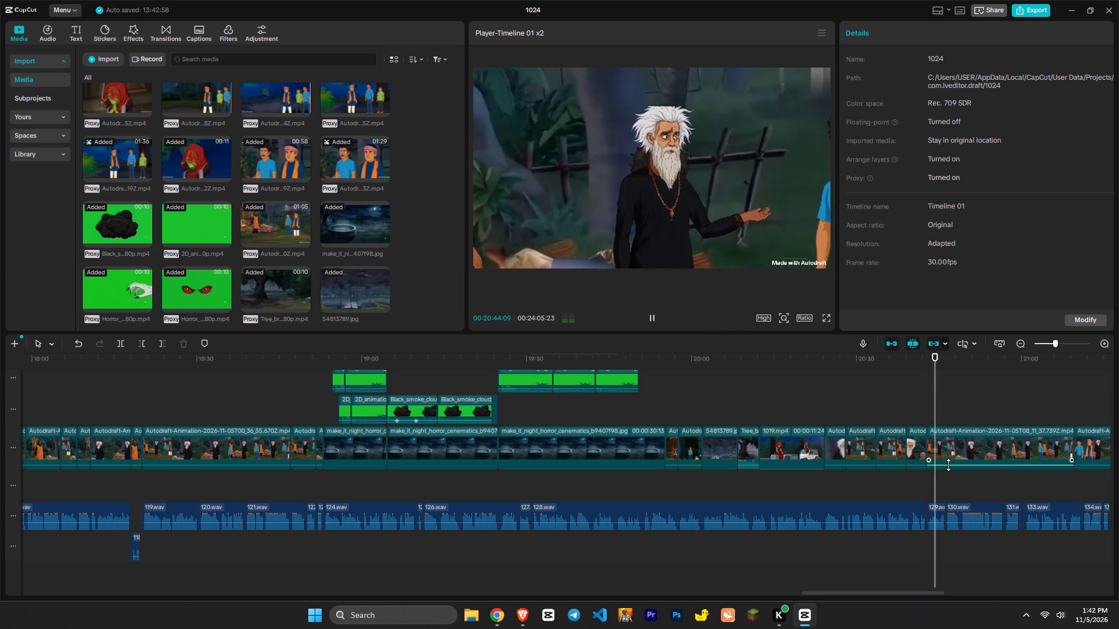
pyautogui.press('space')
pyautogui.press('c')
pyautogui.moveTo(957, 450); pyautogui.dragTo(1044, 453)
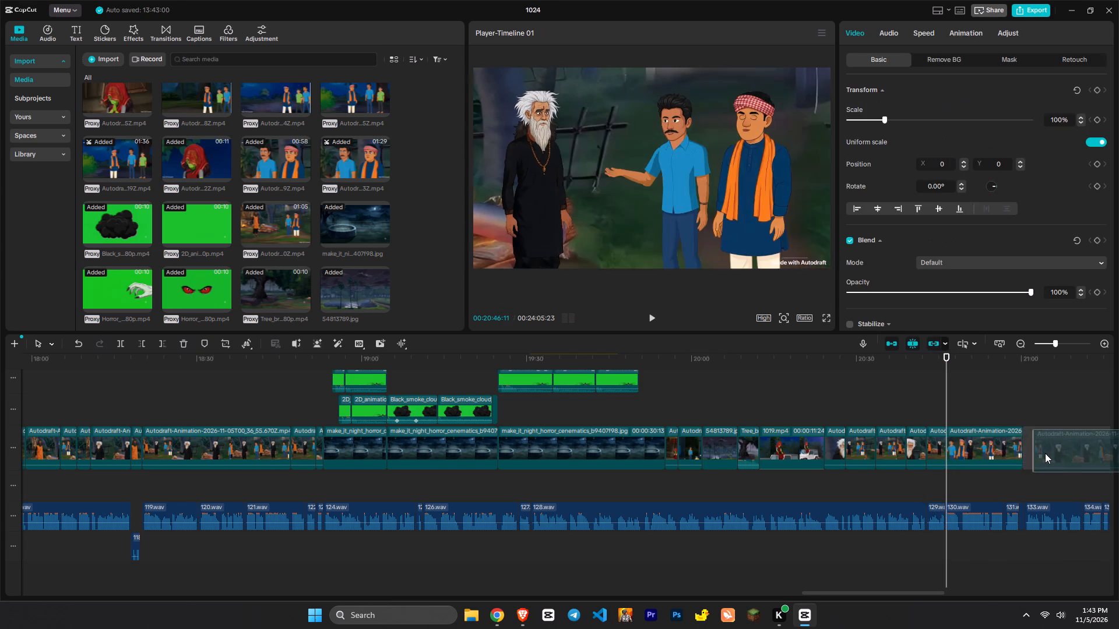
# Extend the start of the villagers clip at 20:46:11 by about 5.5 seconds of earlier footage.
pyautogui.press('space')
pyautogui.press('x')
pyautogui.click(987, 448)
pyautogui.moveTo(946, 454); pyautogui.dragTo(939, 457)
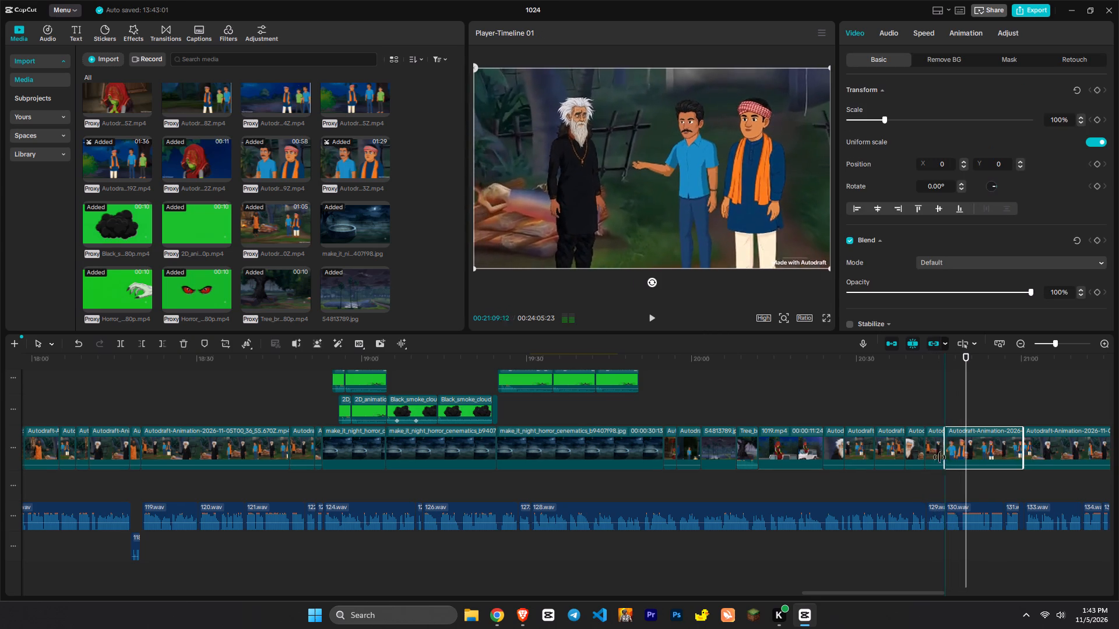
pyautogui.moveTo(939, 457); pyautogui.dragTo(917, 465)
# Play the extended villagers clip at double speed and stop at 20:57:16.
pyautogui.press('space')
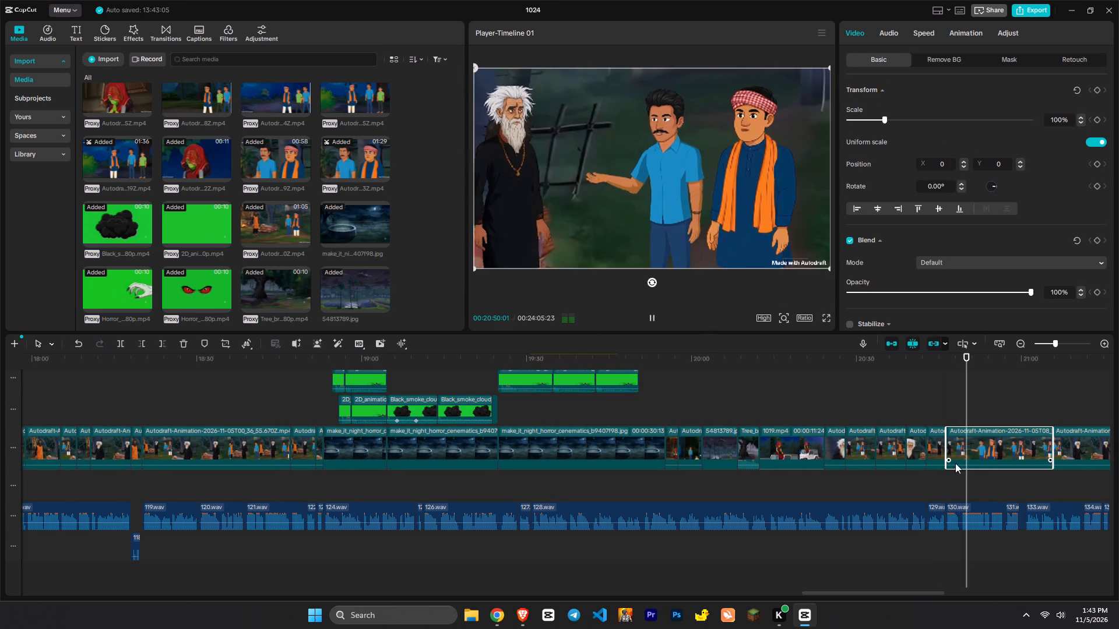
pyautogui.press('x')
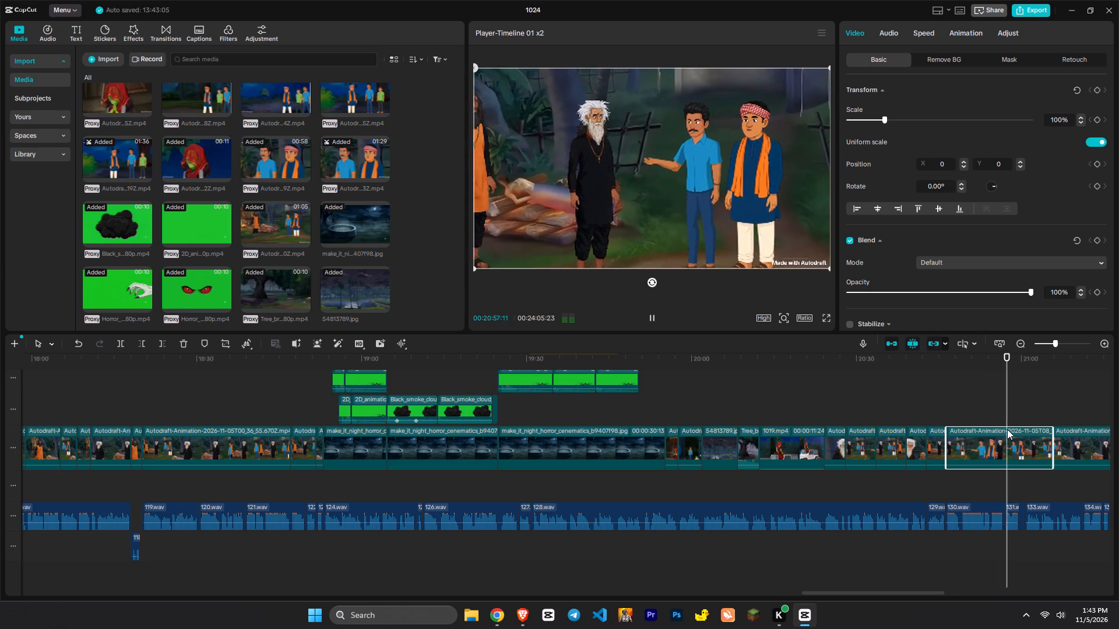
pyautogui.click(1008, 420)
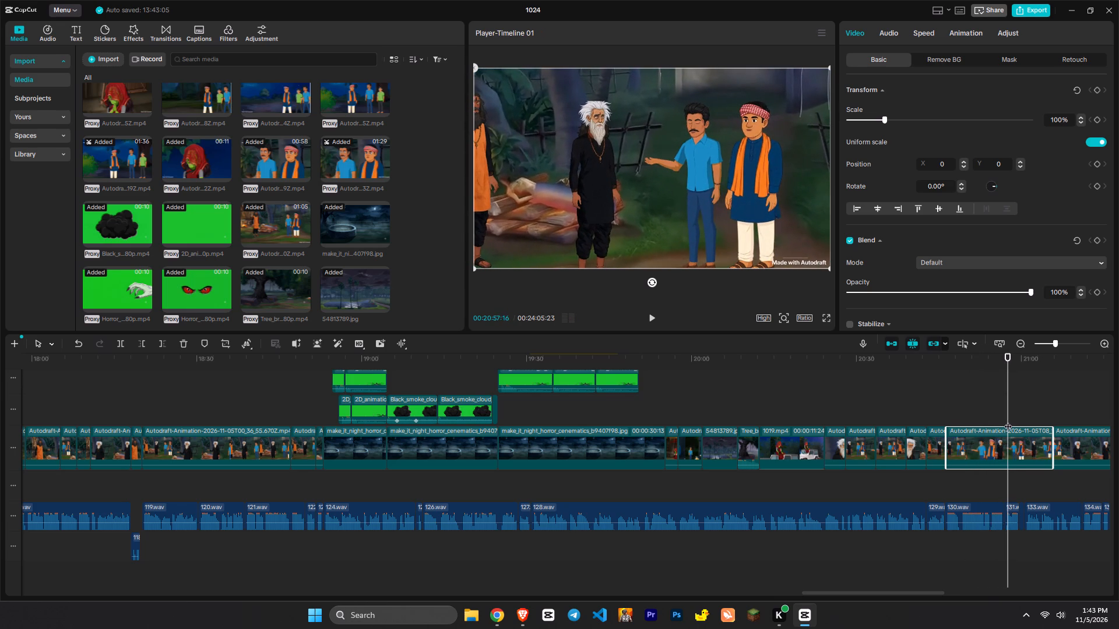
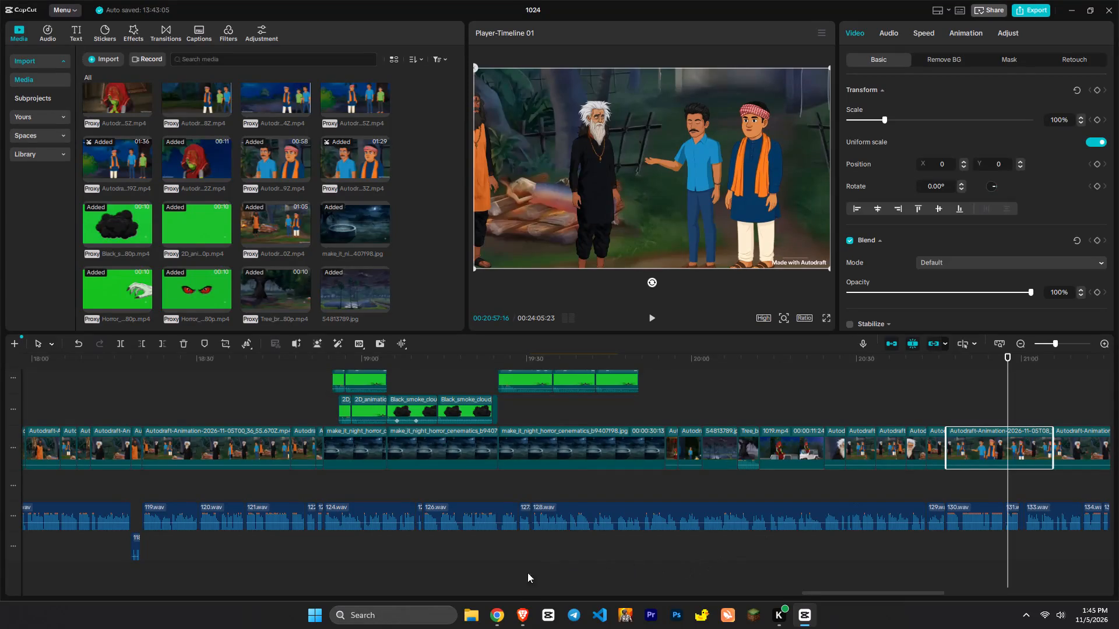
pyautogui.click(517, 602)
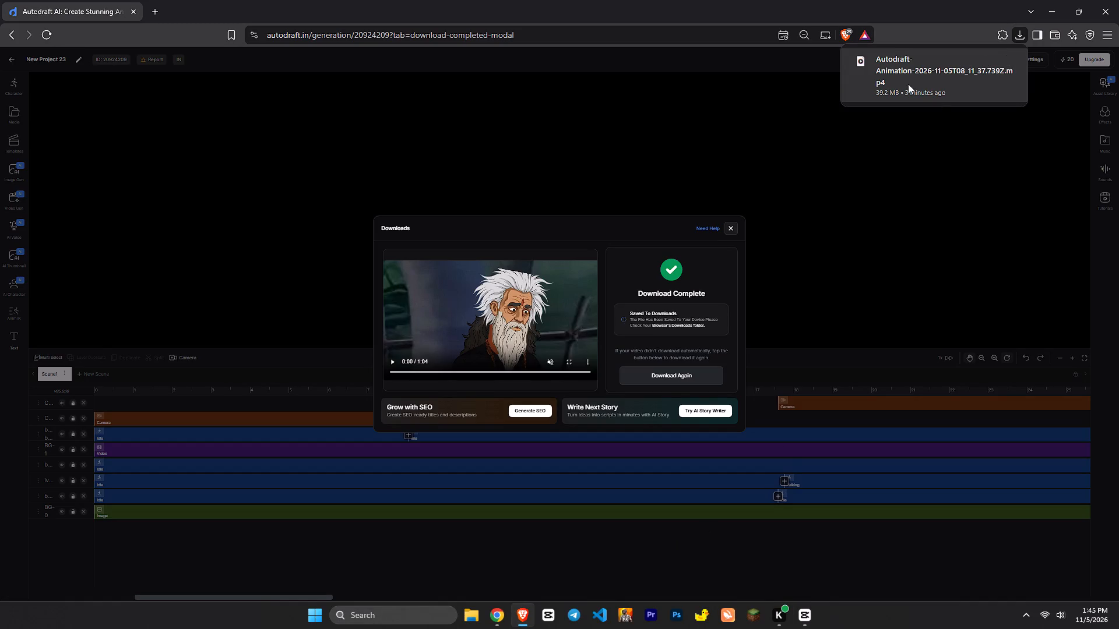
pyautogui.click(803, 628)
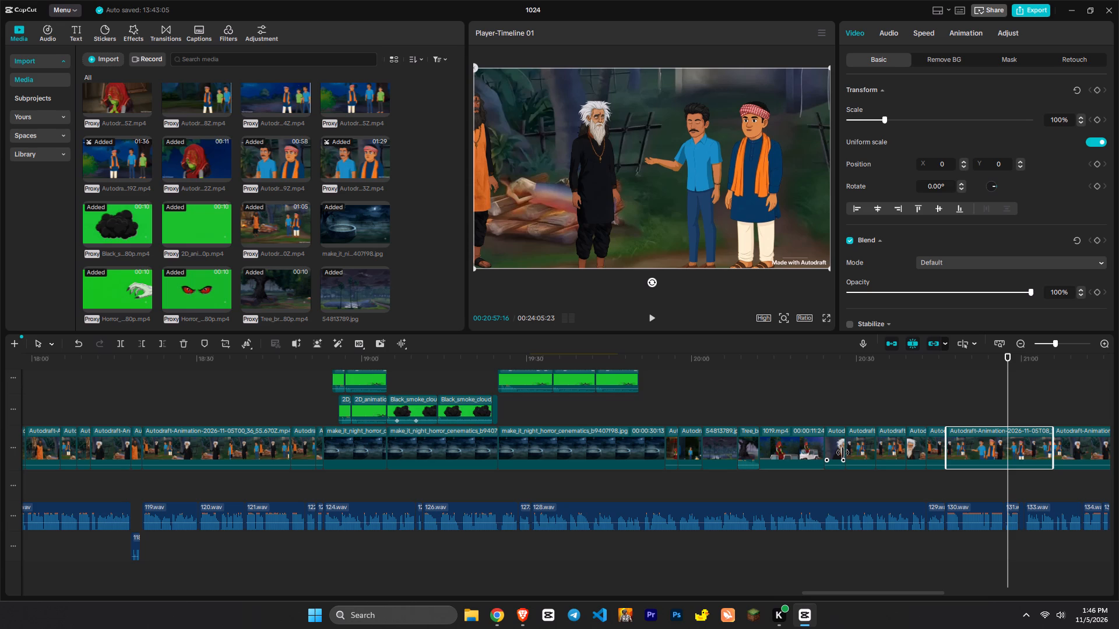
# Play from the shots before 20:46:11, split the long villagers clip at about 20:59 and move the remainder behind the following clip.
pyautogui.click(937, 400)
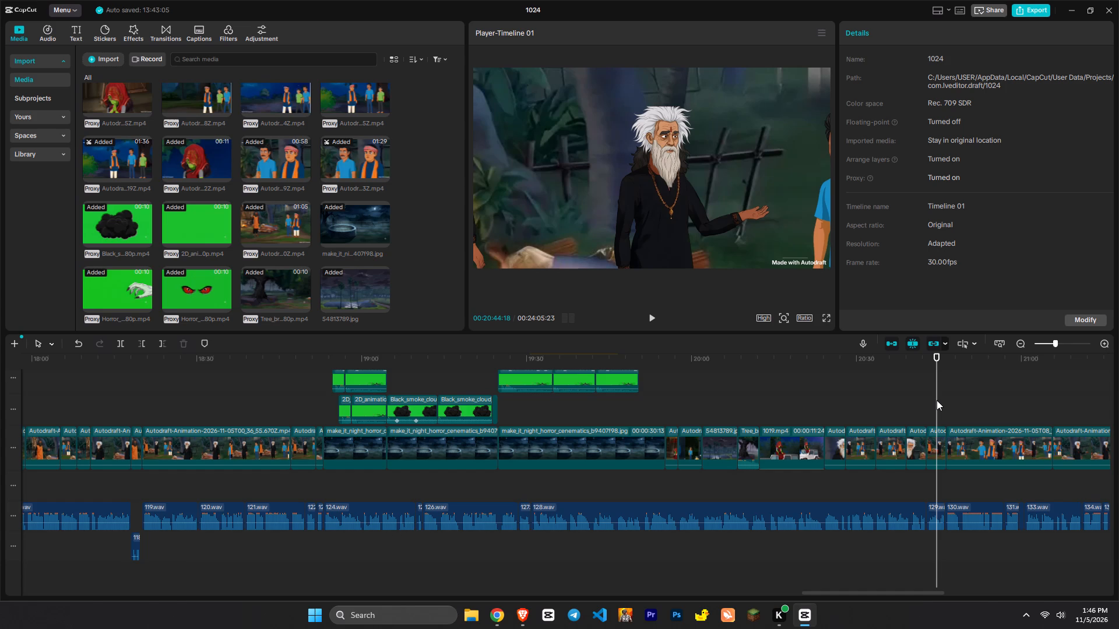
pyautogui.click(903, 398)
pyautogui.press('space')
pyautogui.write('x')
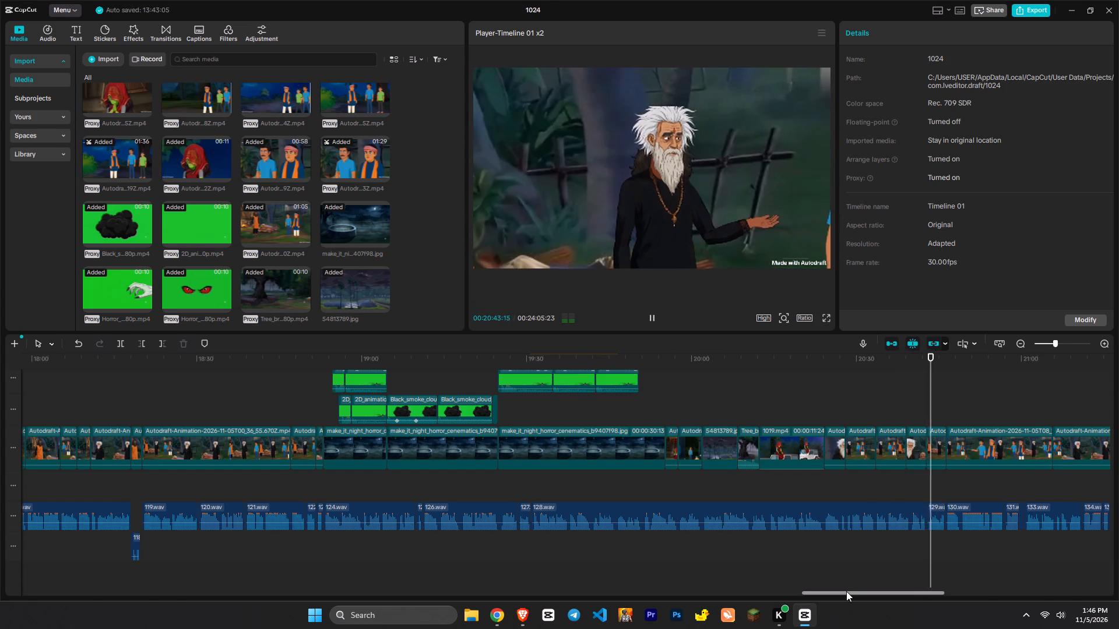
pyautogui.moveTo(846, 592); pyautogui.dragTo(898, 581)
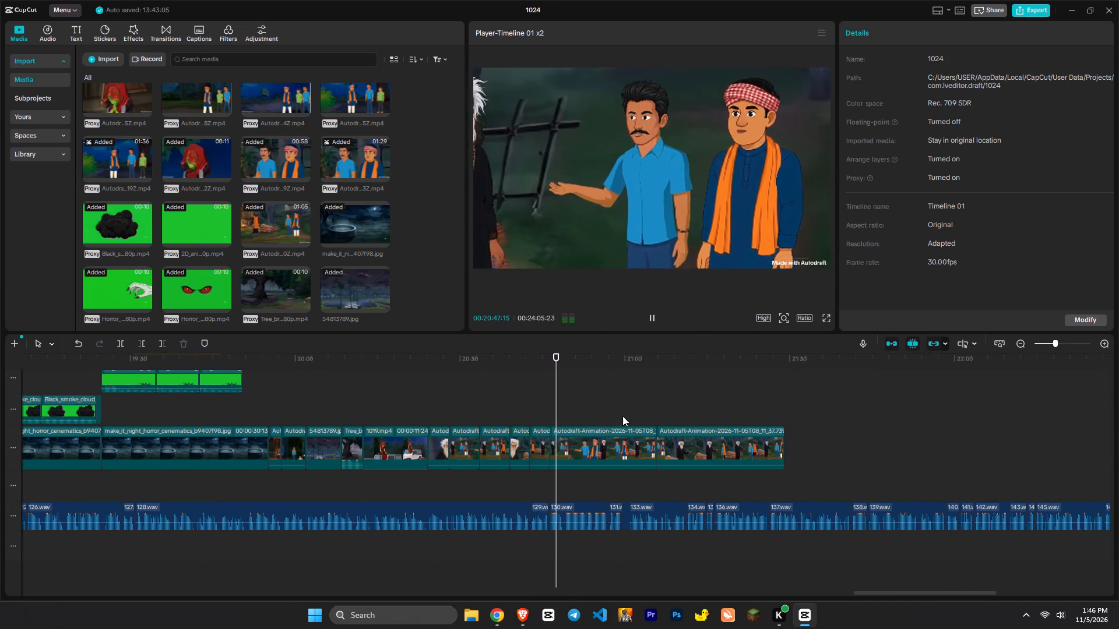
pyautogui.click(615, 407)
pyautogui.moveTo(617, 407); pyautogui.dragTo(622, 404)
pyautogui.click(628, 440)
pyautogui.press('c')
pyautogui.moveTo(634, 441); pyautogui.dragTo(761, 441)
# Extend the end of the villagers clip starting at 20:46:11 to 21:00:18.
pyautogui.press('space')
pyautogui.press('x')
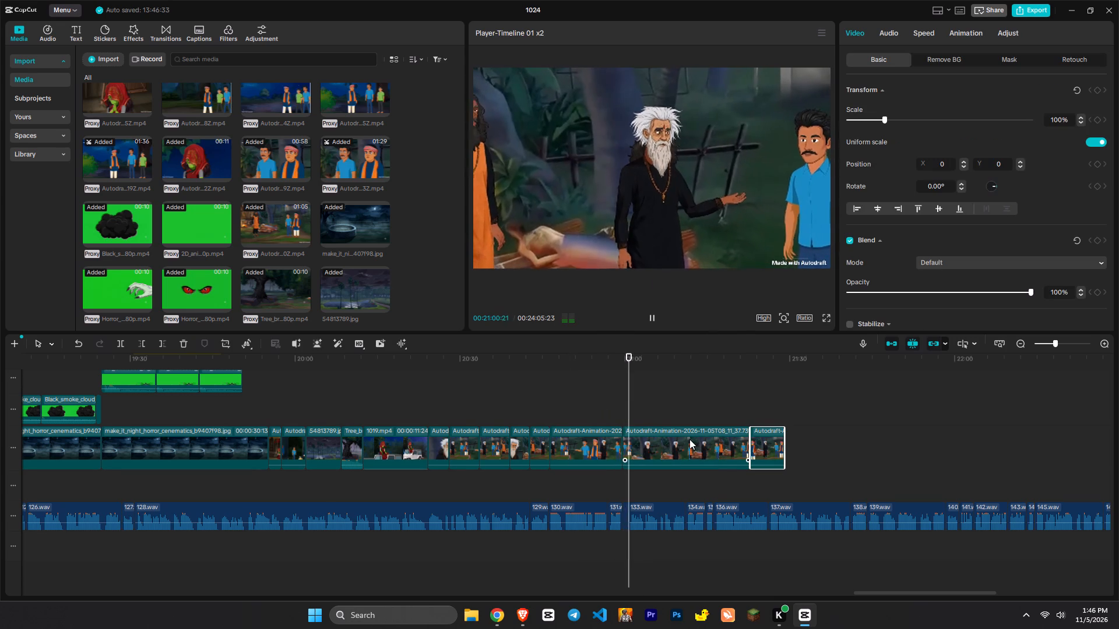
pyautogui.keyDown('ctrl'); pyautogui.scroll(5, 682, 462); pyautogui.keyUp('ctrl')
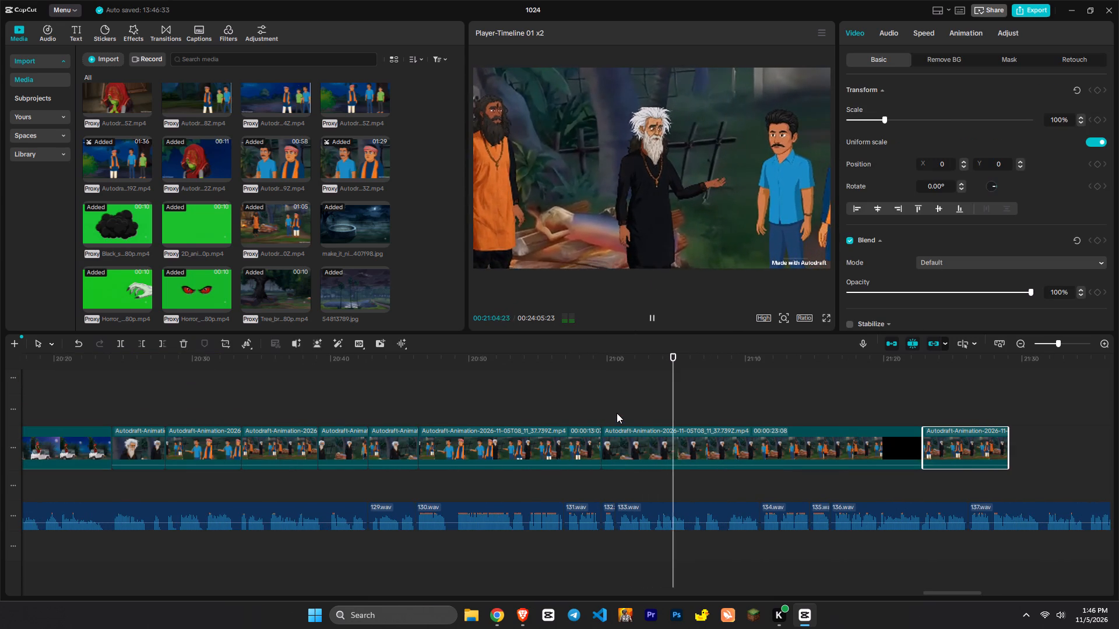
pyautogui.click(617, 413)
pyautogui.click(591, 444)
pyautogui.moveTo(601, 441); pyautogui.dragTo(613, 439)
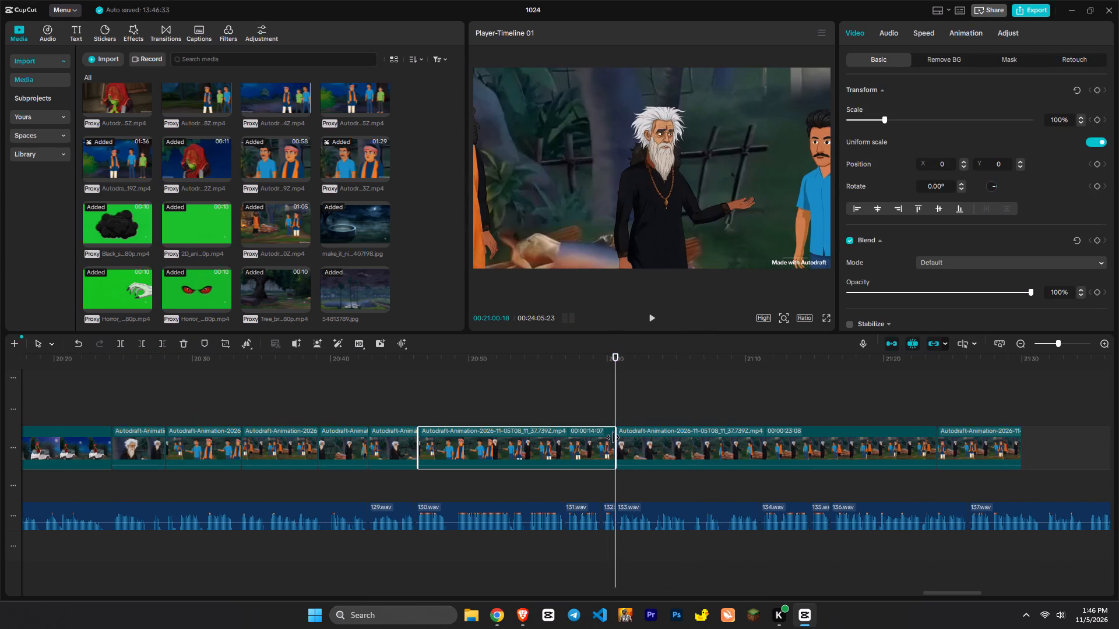
# Copy the short white-haired man clip at 20:40:12 and insert the copy in the main track after the clip ending at 21:00:18.
pyautogui.press('space')
pyautogui.press('x')
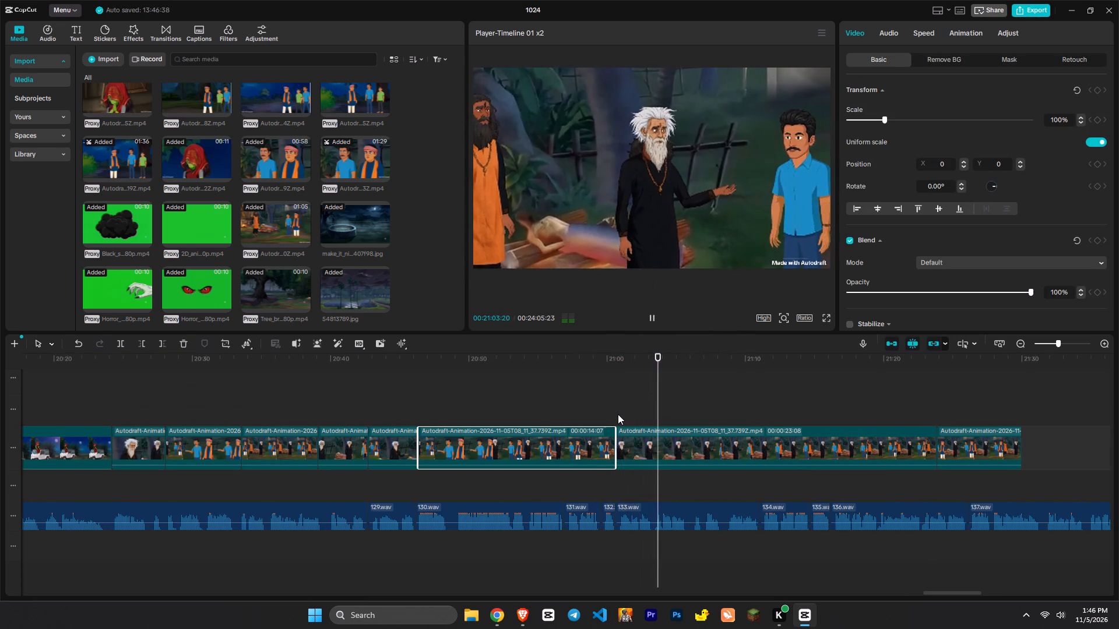
pyautogui.click(617, 414)
pyautogui.click(400, 418)
pyautogui.moveTo(400, 418); pyautogui.dragTo(336, 432)
pyautogui.click(334, 454)
pyautogui.hotkey('ctrl', 'c')
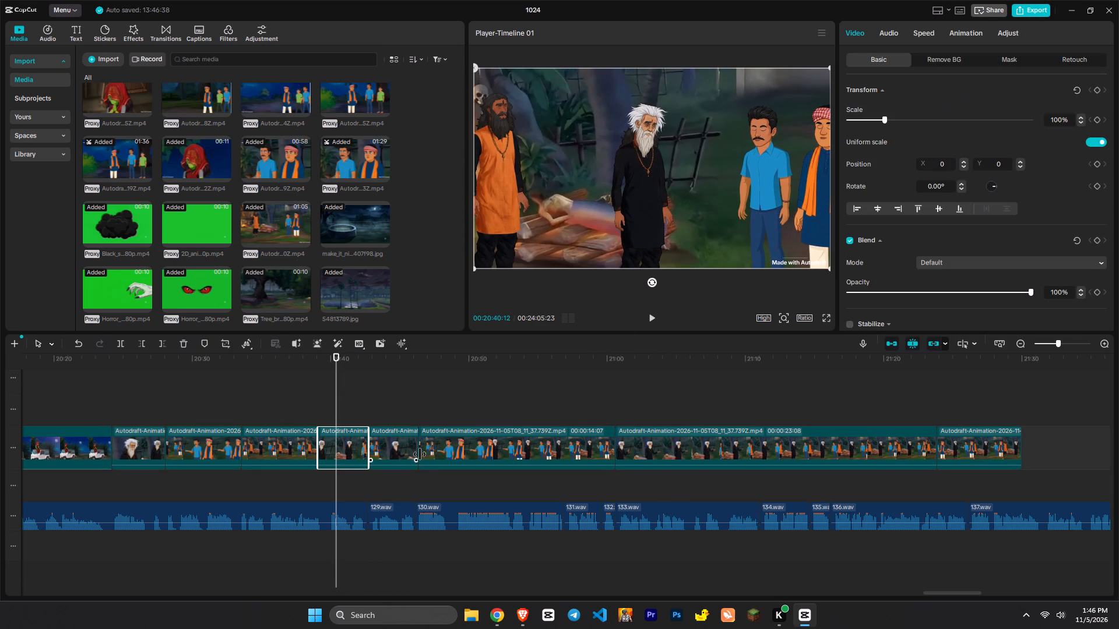
pyautogui.keyDown('ctrl'); pyautogui.click(619, 401); pyautogui.keyUp('ctrl')
pyautogui.hotkey('ctrl', 'v')
pyautogui.moveTo(646, 419); pyautogui.dragTo(646, 439)
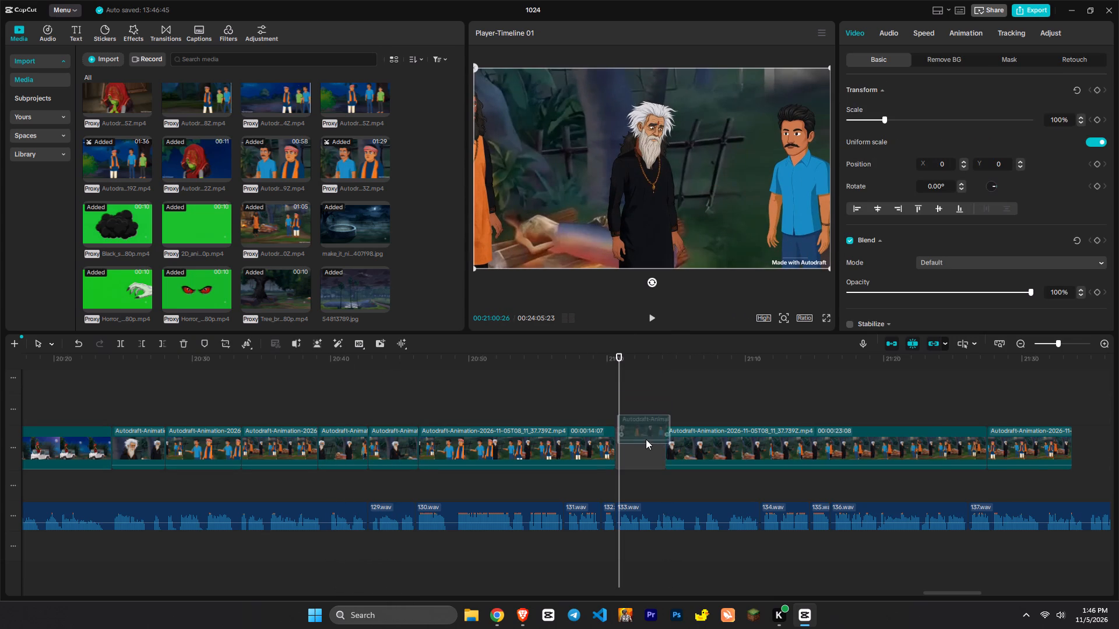
# Extend the start of the inserted copy by about 3 seconds to include the white-haired man's close-up.
pyautogui.moveTo(615, 440); pyautogui.dragTo(545, 455)
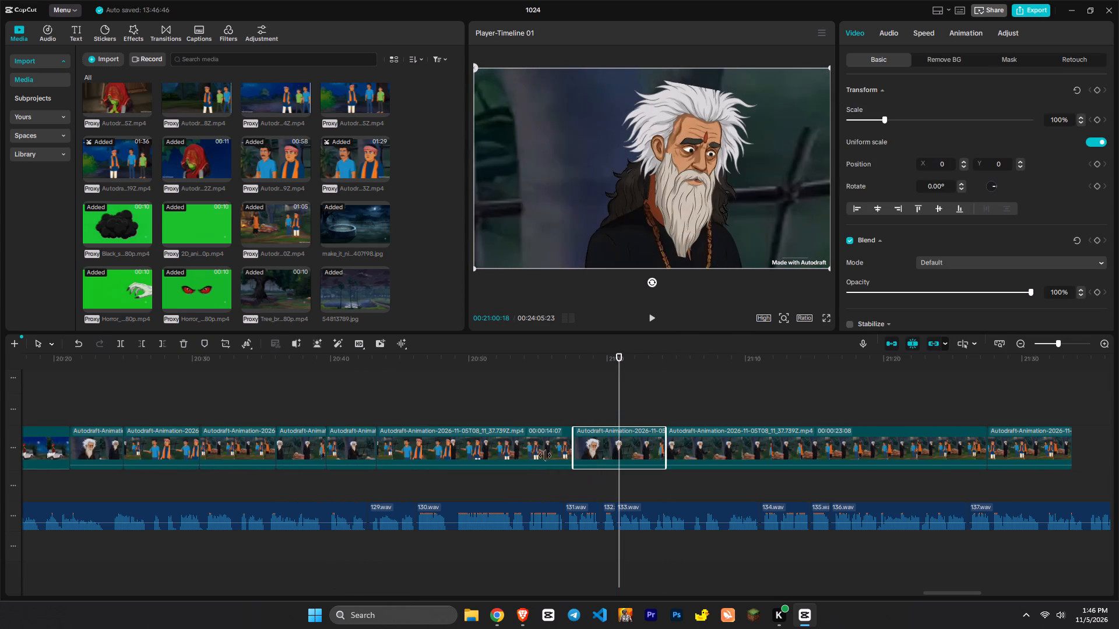
pyautogui.moveTo(545, 455); pyautogui.dragTo(533, 458)
# Play the inserted copy from 21:00:18 and cut off everything in it after 21:05:29.
pyautogui.press('space')
pyautogui.click(610, 413)
pyautogui.press('space')
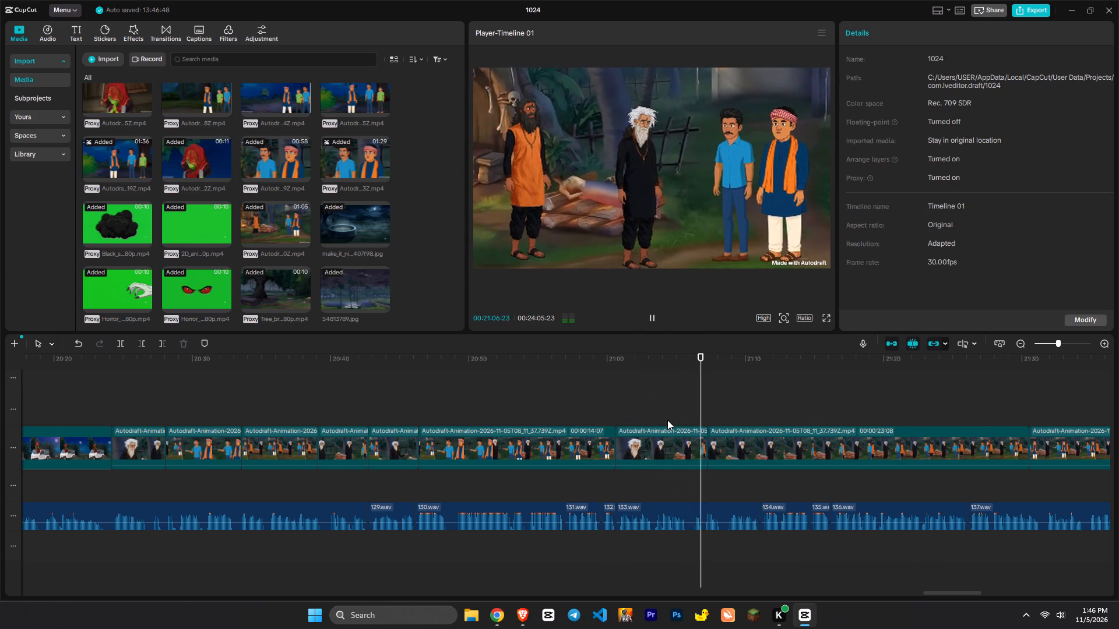
pyautogui.click(689, 411)
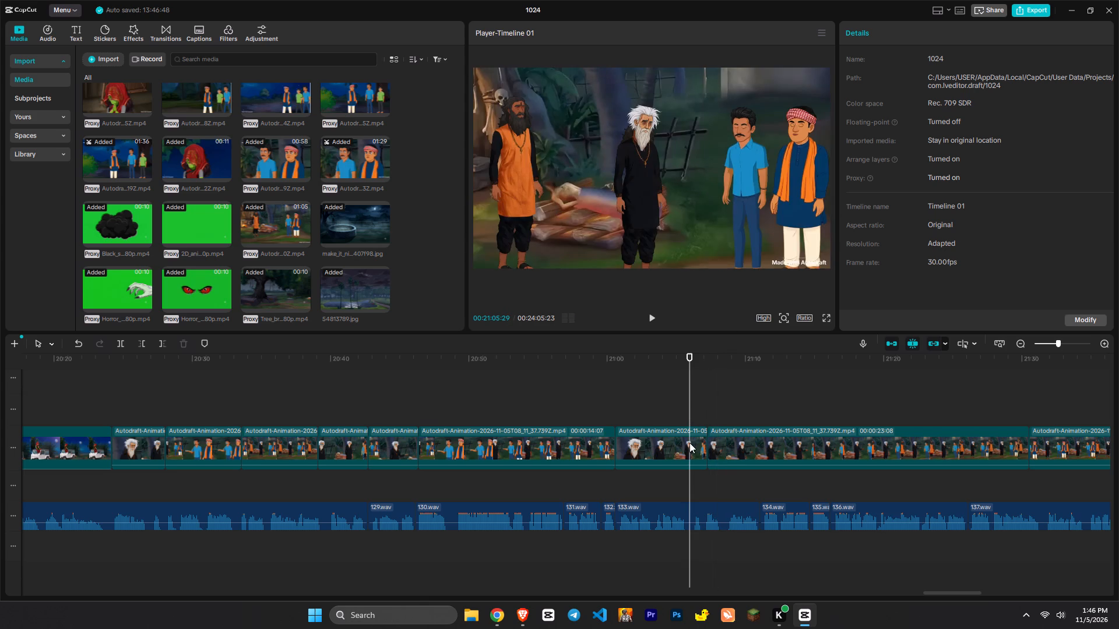
pyautogui.click(689, 443)
pyautogui.press('w')
# Play on, split the next long clip at 21:07:02 and move the remainder behind the following villagers clip.
pyautogui.press('space')
pyautogui.press('space')
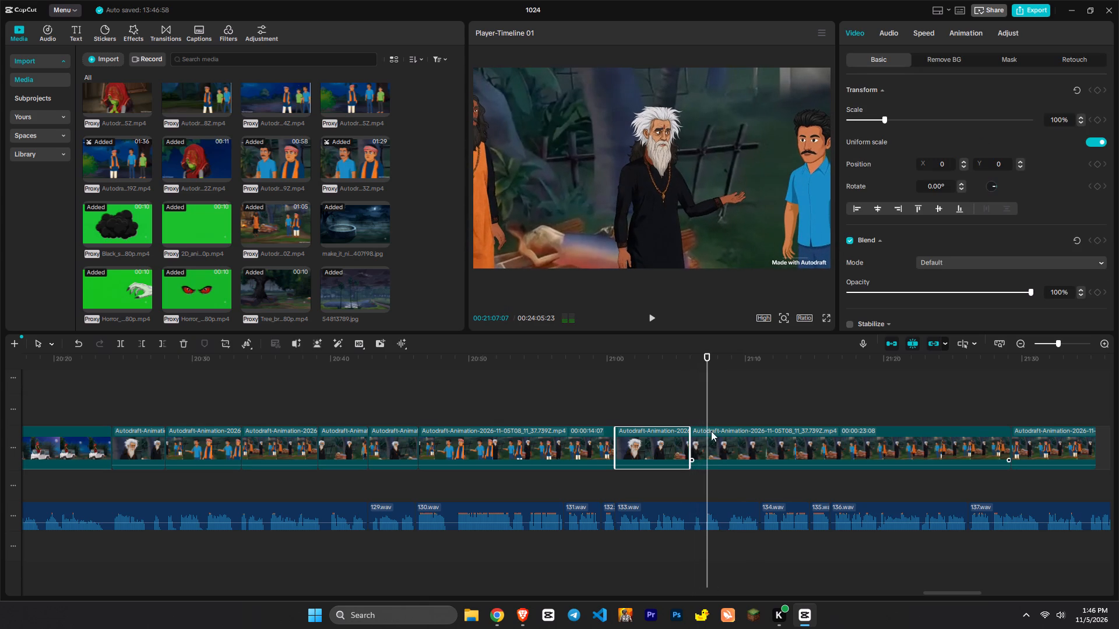
pyautogui.moveTo(709, 415); pyautogui.dragTo(705, 422)
pyautogui.press('c')
pyautogui.moveTo(764, 438); pyautogui.dragTo(932, 442)
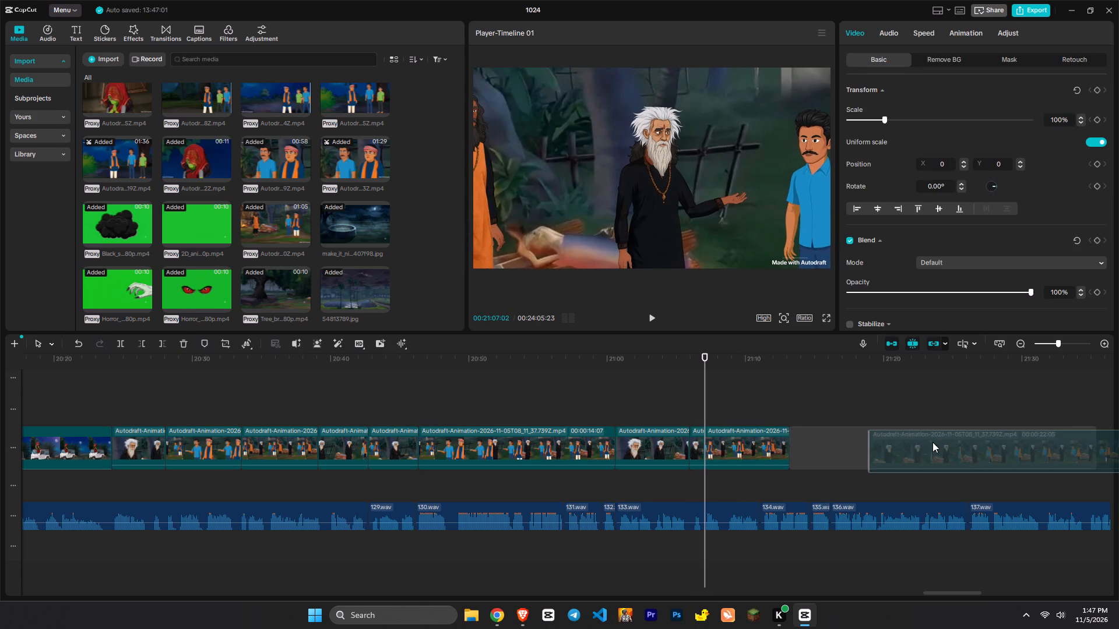
# Extend the start of the villagers clip at 21:07:02 with earlier footage to a length of 19:17.
pyautogui.click(737, 442)
pyautogui.moveTo(704, 451); pyautogui.dragTo(544, 490)
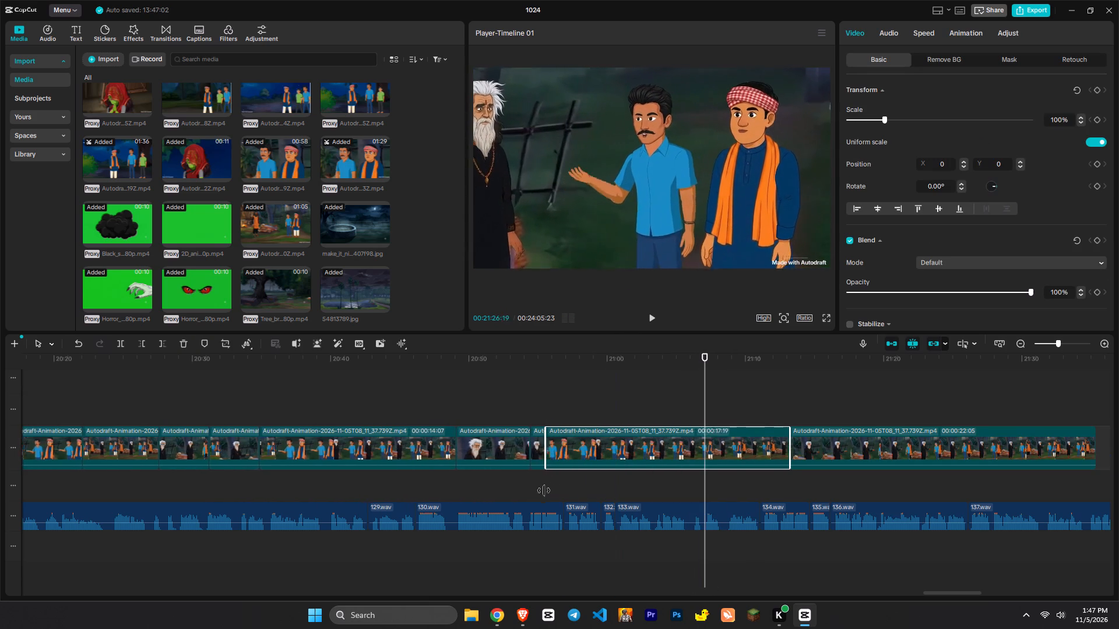
pyautogui.moveTo(544, 490); pyautogui.dragTo(520, 494)
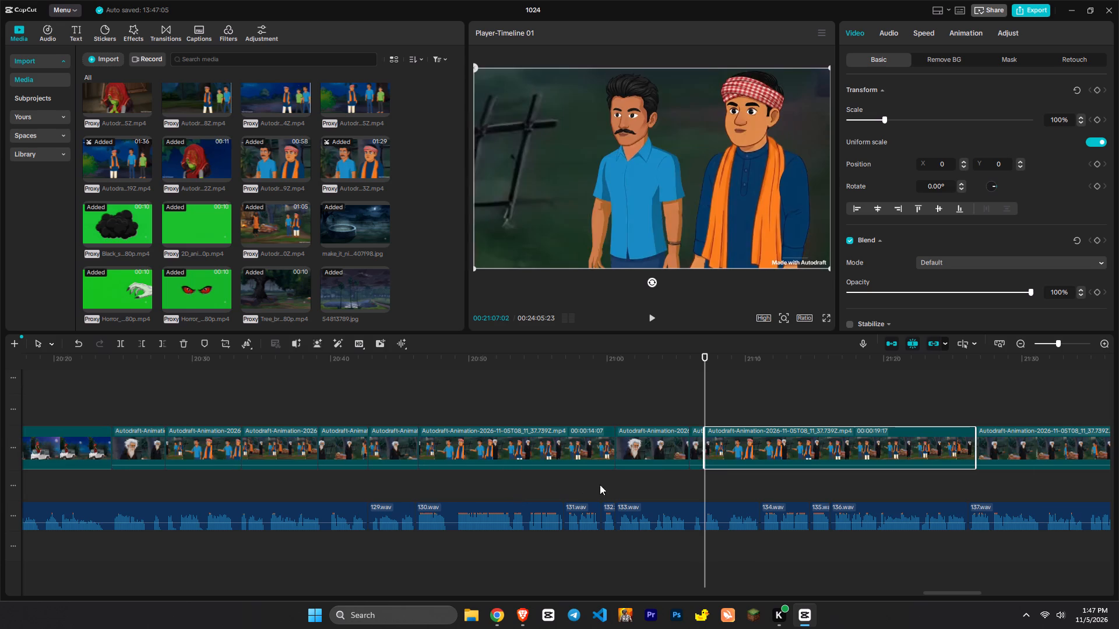
# Play the villagers clip at double speed, split it at 21:11:02 and move the remainder behind the following white-haired man clip.
pyautogui.press('space')
pyautogui.press('x')
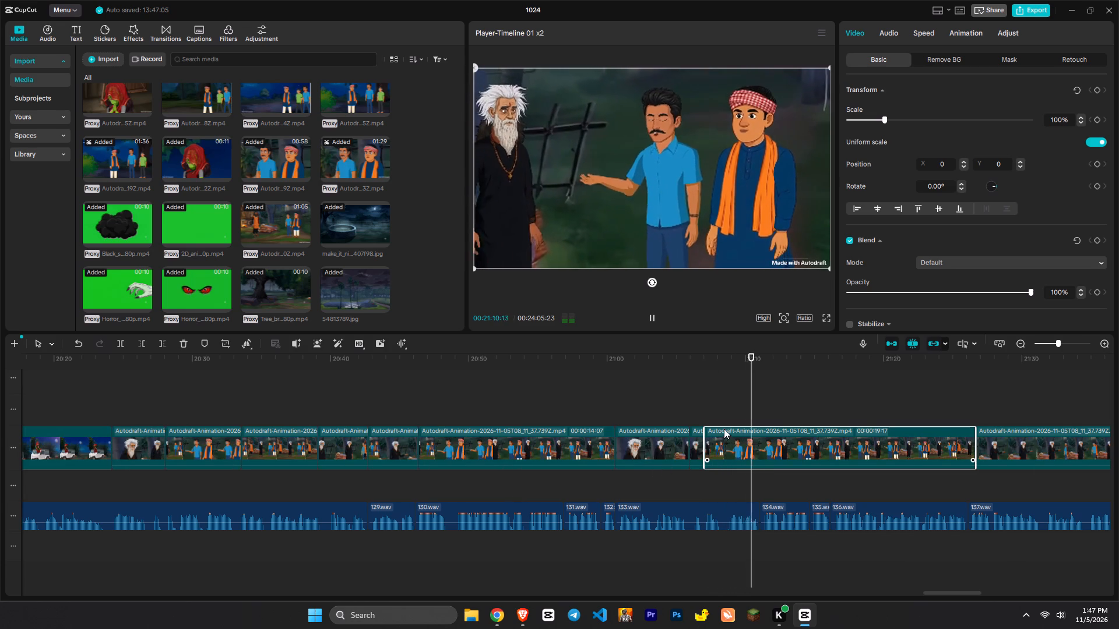
pyautogui.click(757, 409)
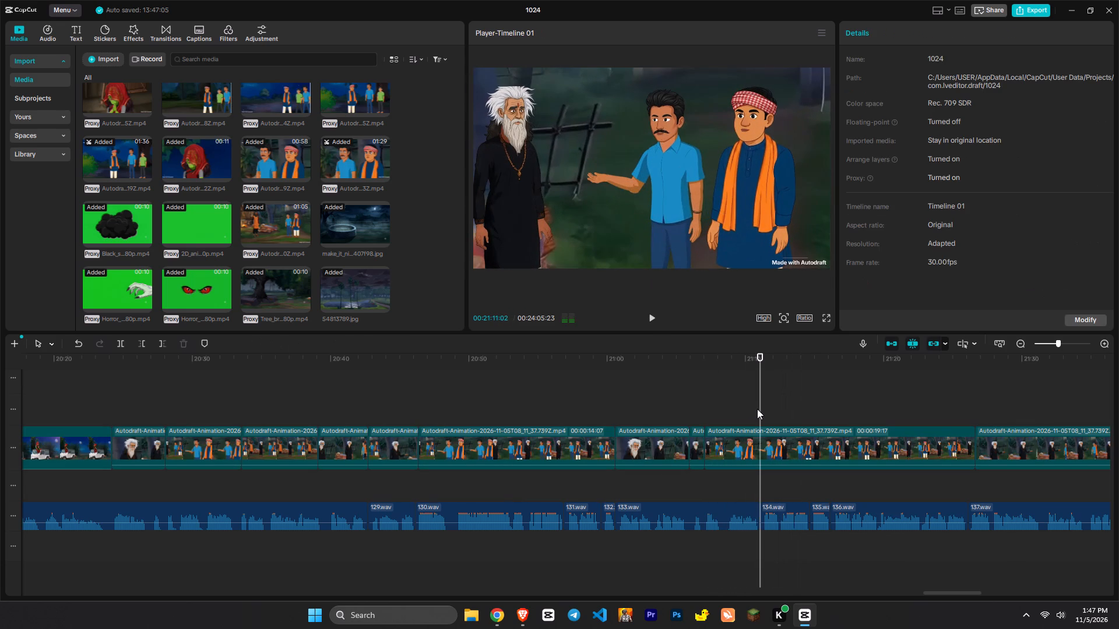
pyautogui.click(763, 445)
pyautogui.press('c')
pyautogui.moveTo(790, 451); pyautogui.dragTo(973, 451)
# Play the white-haired man clip at 21:11:02 and extend its start with earlier footage to a length of 26:27.
pyautogui.press('space')
pyautogui.write('x')
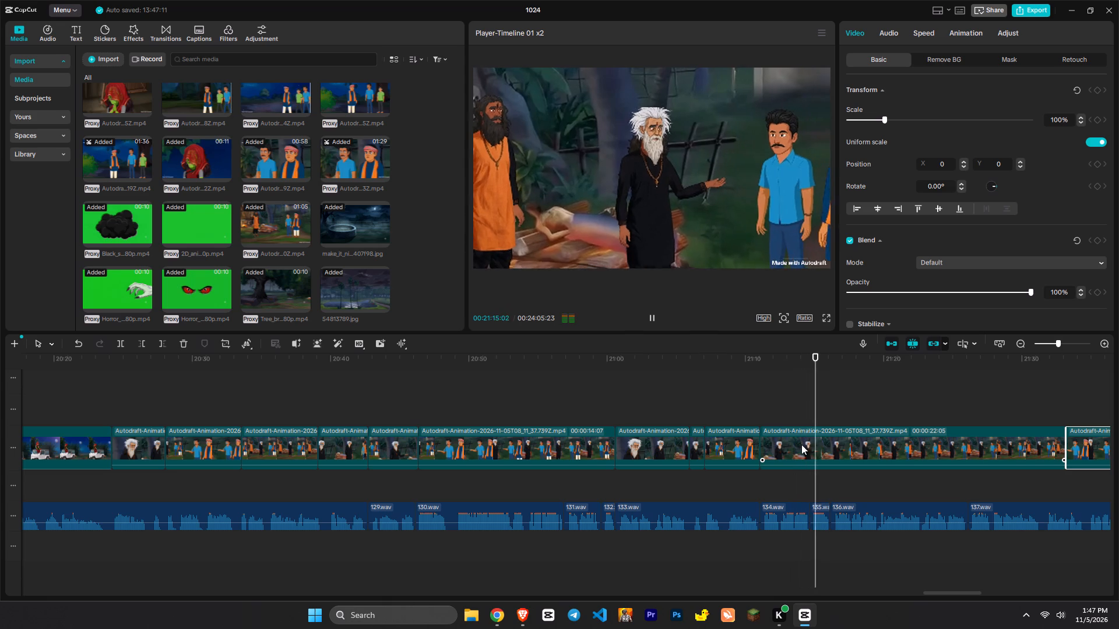
pyautogui.click(780, 444)
pyautogui.moveTo(758, 453); pyautogui.dragTo(682, 491)
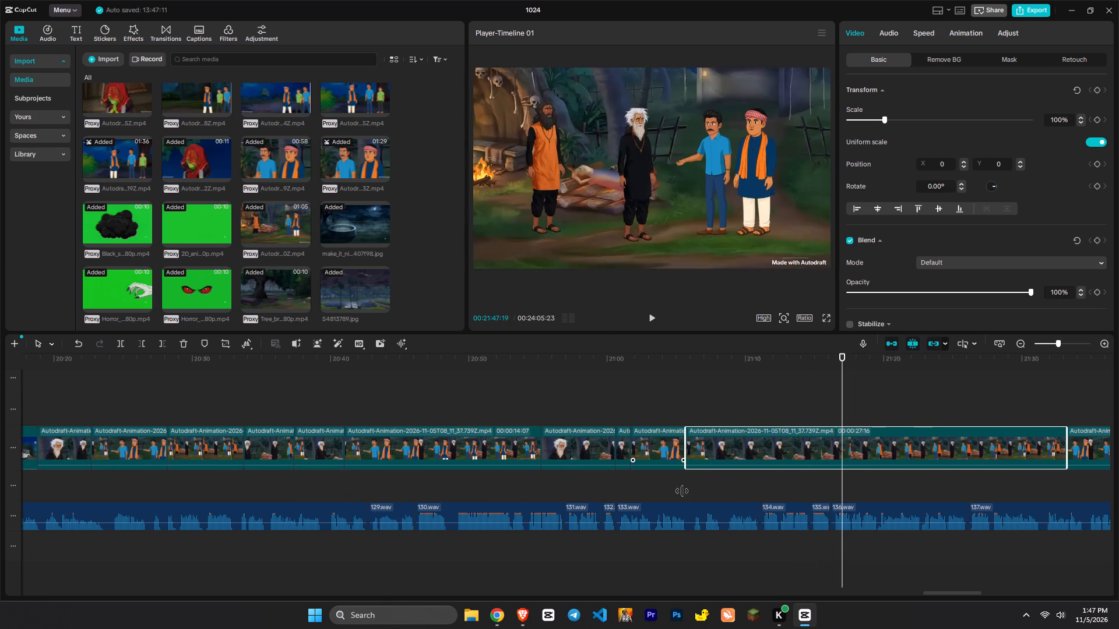
pyautogui.moveTo(682, 491); pyautogui.dragTo(694, 488)
# Replay from 21:11:02, split the white-haired man clip at 21:14:20 and move the remainder behind the following villagers clip.
pyautogui.click(763, 407)
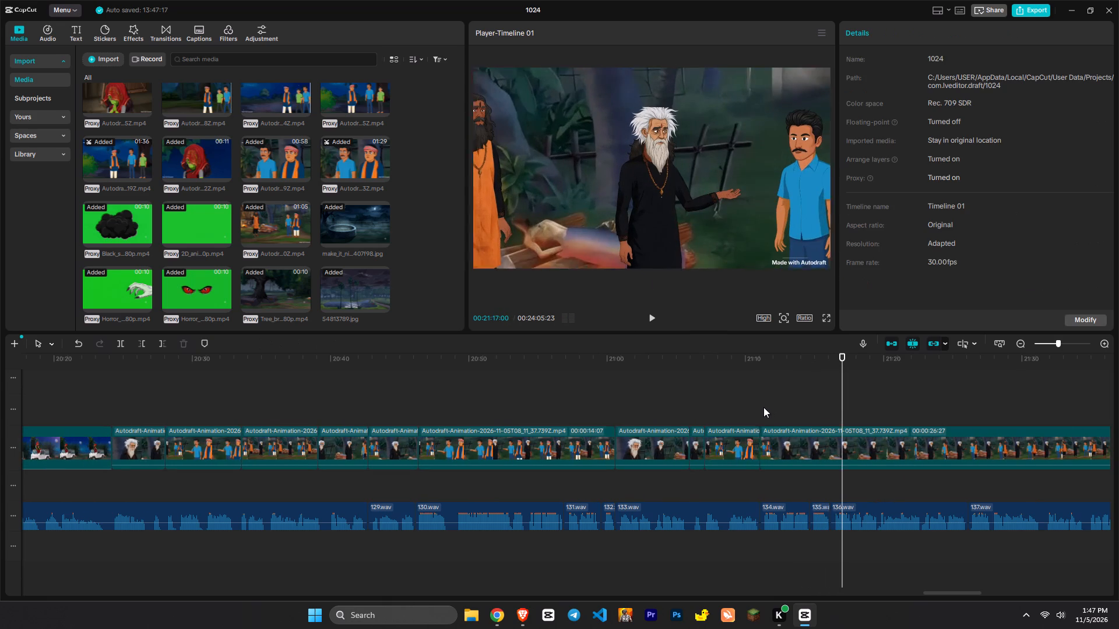
pyautogui.press('space')
pyautogui.write('x')
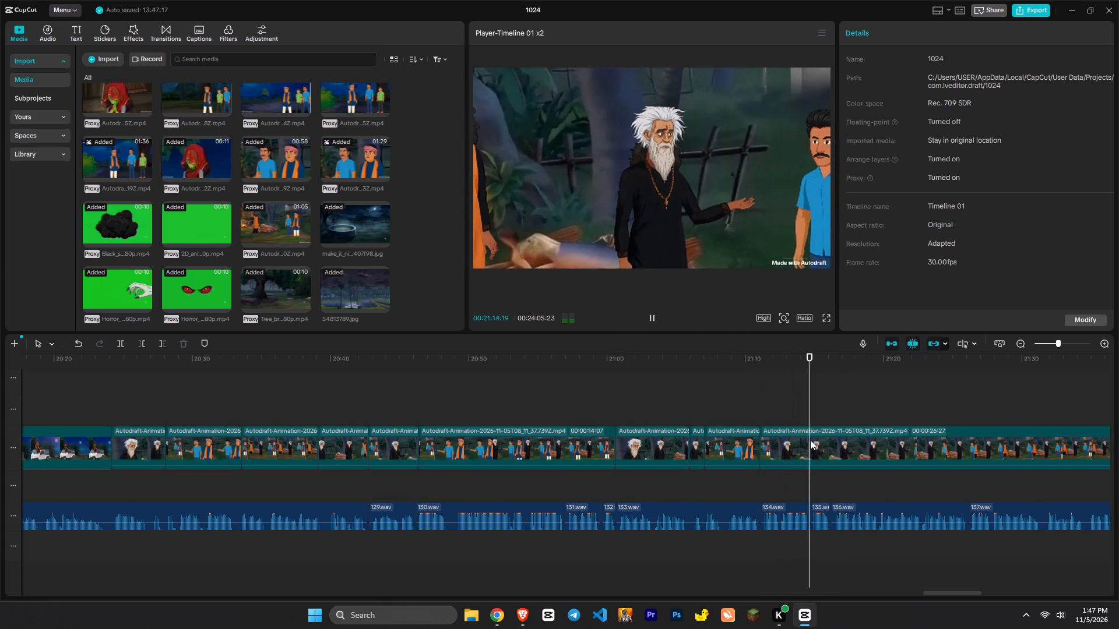
pyautogui.press('space')
pyautogui.click(810, 440)
pyautogui.moveTo(812, 412); pyautogui.dragTo(808, 418)
pyautogui.press('c')
pyautogui.moveTo(829, 443); pyautogui.dragTo(980, 443)
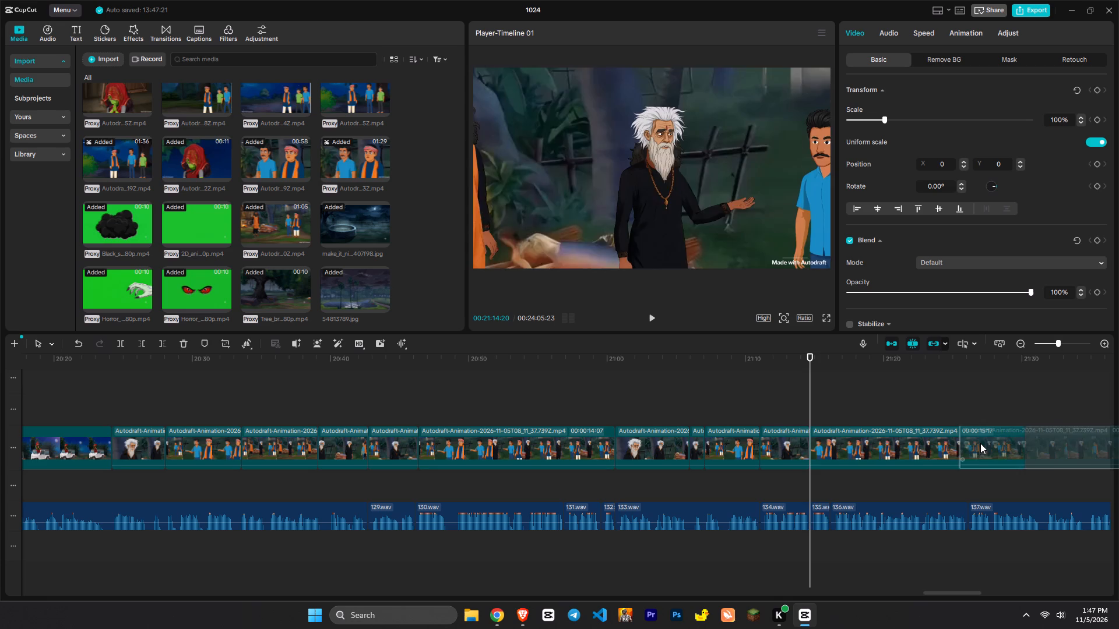
# Play the villagers clip at 21:14:20, split it at 21:16:04 and move the remainder behind the following long clip.
pyautogui.press('space')
pyautogui.write('x')
pyautogui.click(833, 418)
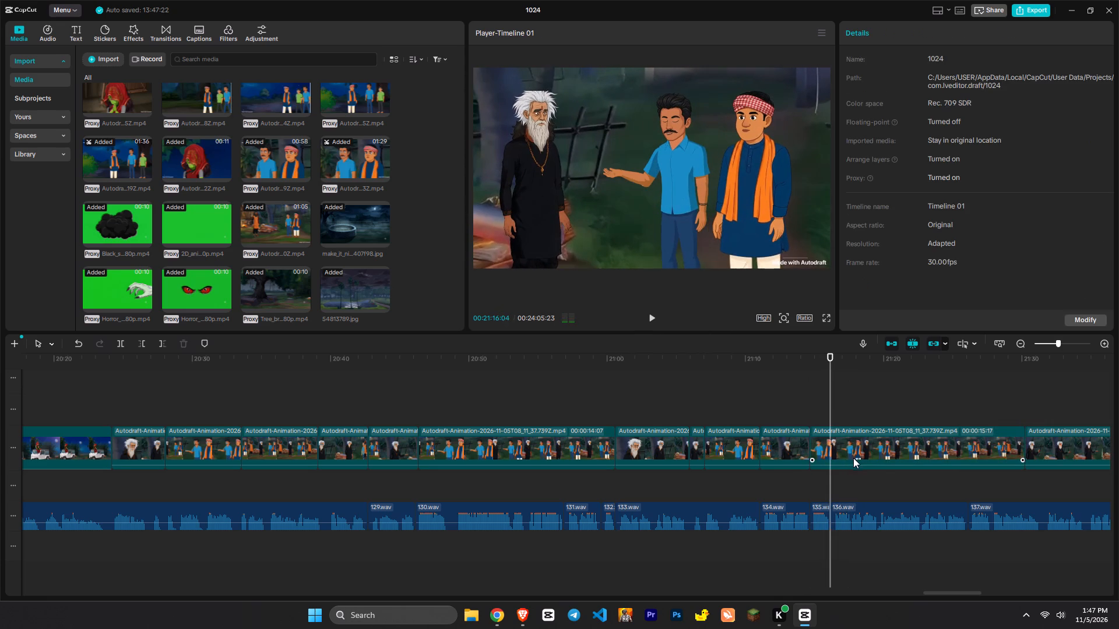
pyautogui.click(853, 458)
pyautogui.press('c')
pyautogui.moveTo(856, 453); pyautogui.dragTo(1004, 471)
pyautogui.press('space')
pyautogui.press('x')
pyautogui.moveTo(1007, 441); pyautogui.dragTo(1091, 482)
# Play the white-haired man clip from 21:16:04 and split it at 21:26:04, where 137.wav starts.
pyautogui.press('space')
pyautogui.write('x')
pyautogui.moveTo(948, 595); pyautogui.dragTo(966, 593)
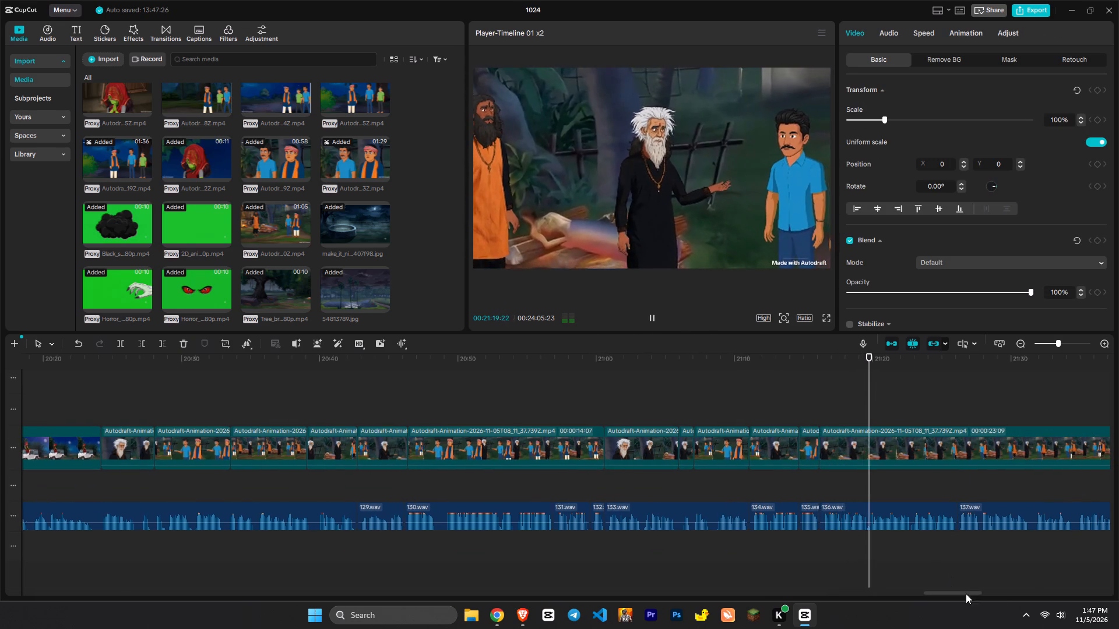
pyautogui.moveTo(966, 593); pyautogui.dragTo(975, 603)
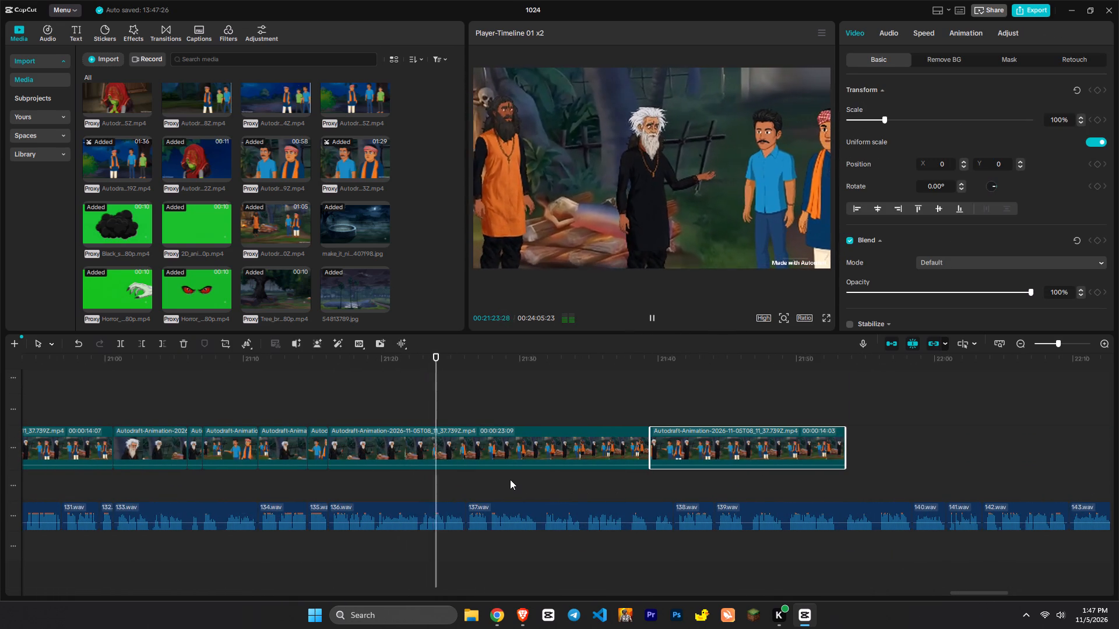
pyautogui.press('space')
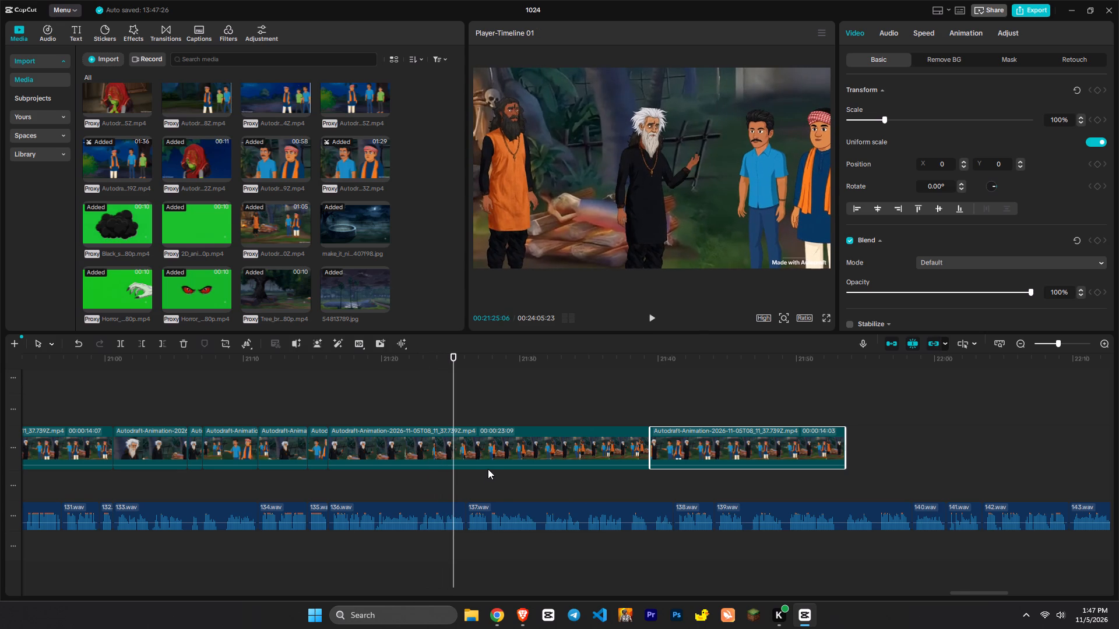
pyautogui.press('space')
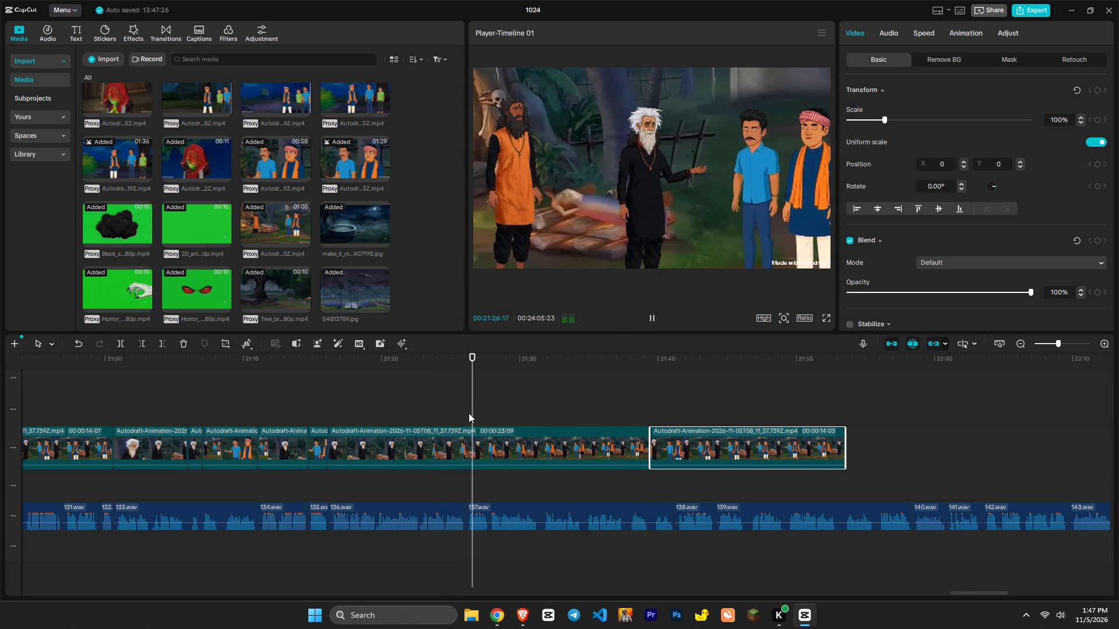
pyautogui.click(470, 409)
pyautogui.click(474, 454)
pyautogui.press('c')
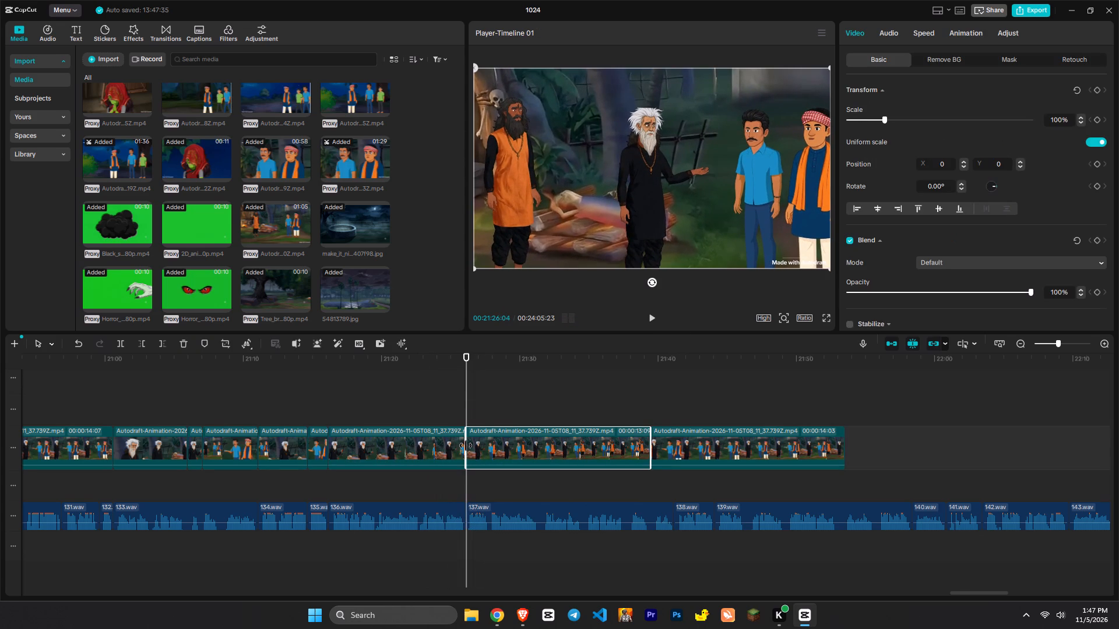
# Extend the start of the clip at 21:26:04 back to the white-haired man's close-up, for a length of 1:04:03.
pyautogui.moveTo(465, 446); pyautogui.dragTo(249, 469)
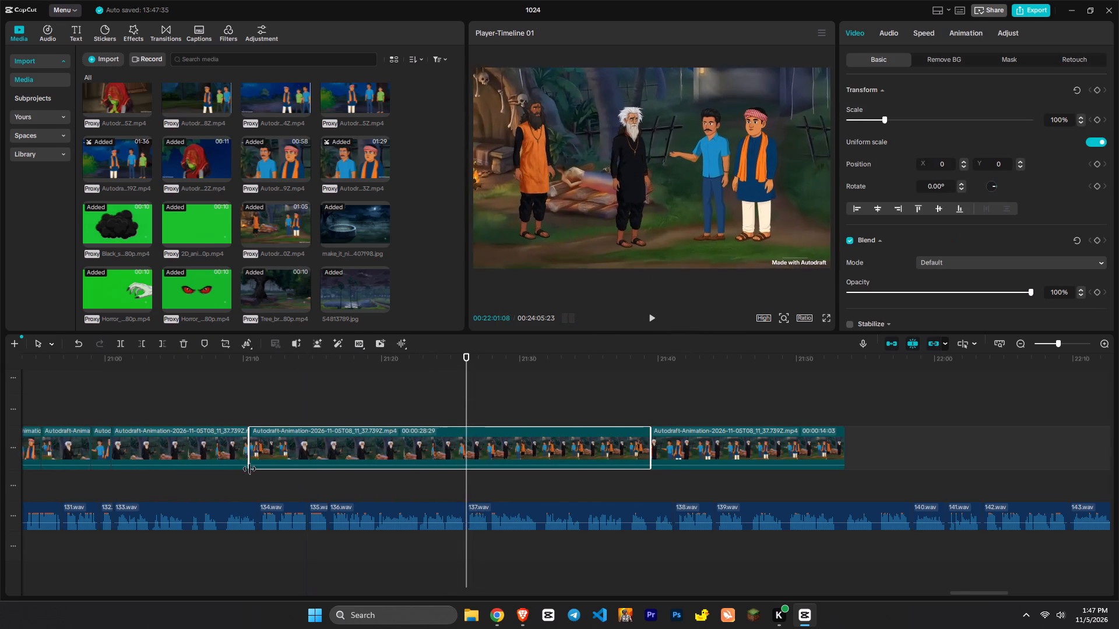
pyautogui.moveTo(249, 469); pyautogui.dragTo(0, 511)
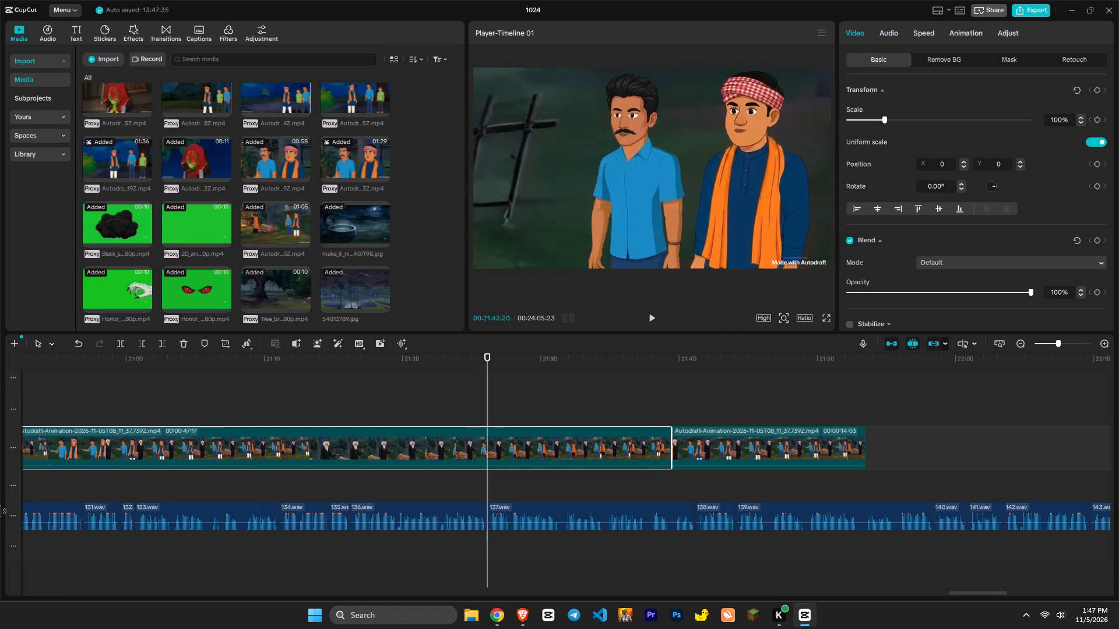
pyautogui.moveTo(0, 511); pyautogui.dragTo(0, 515)
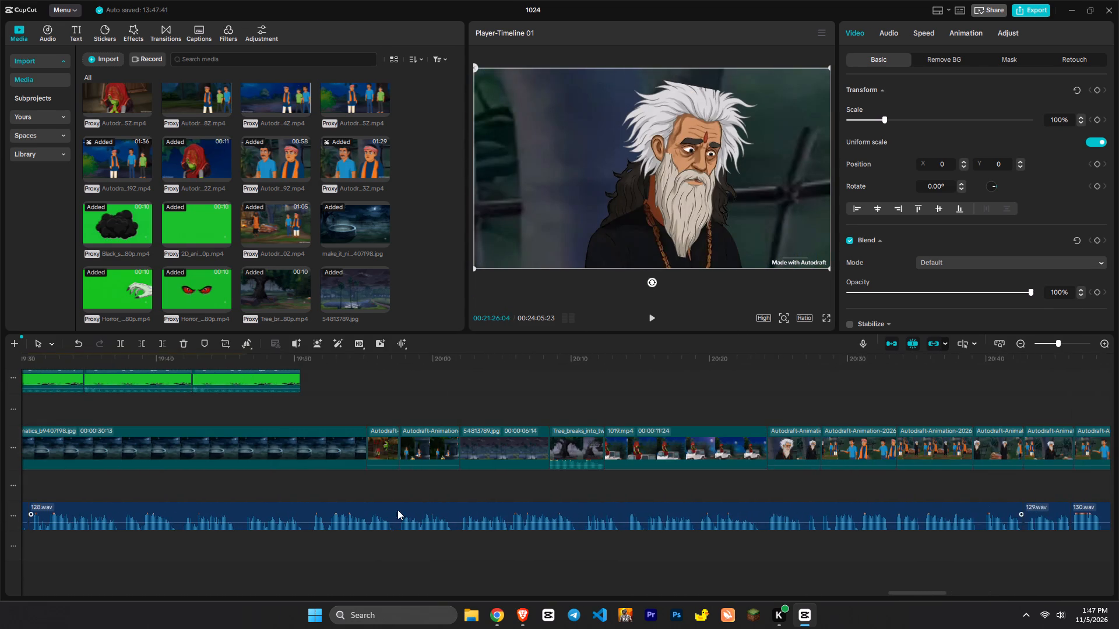
# Play the extended clip from 21:26:04 at double speed to check the shots against 137.wav.
pyautogui.moveTo(1008, 411); pyautogui.dragTo(1118, 407)
pyautogui.press('space')
pyautogui.press('x')
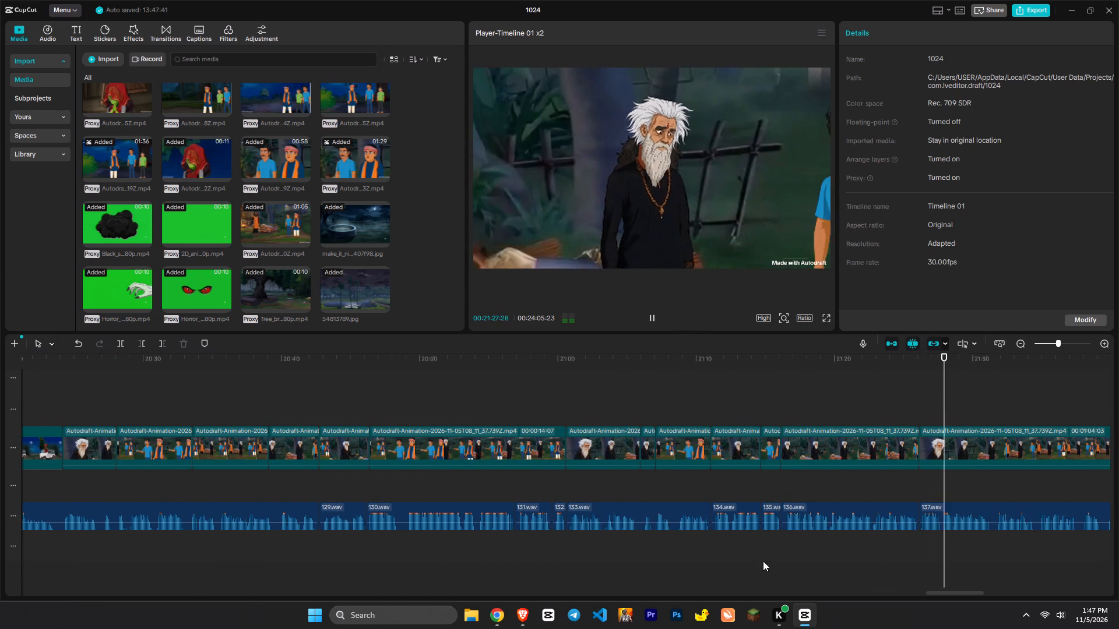
pyautogui.moveTo(941, 593); pyautogui.dragTo(953, 590)
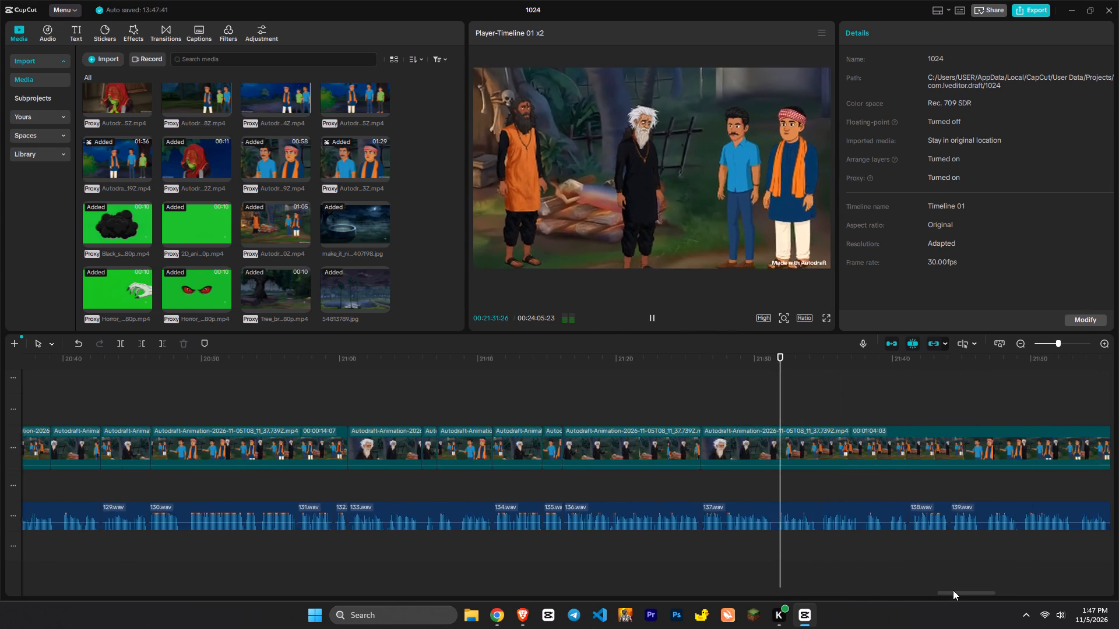
pyautogui.moveTo(953, 590); pyautogui.dragTo(977, 580)
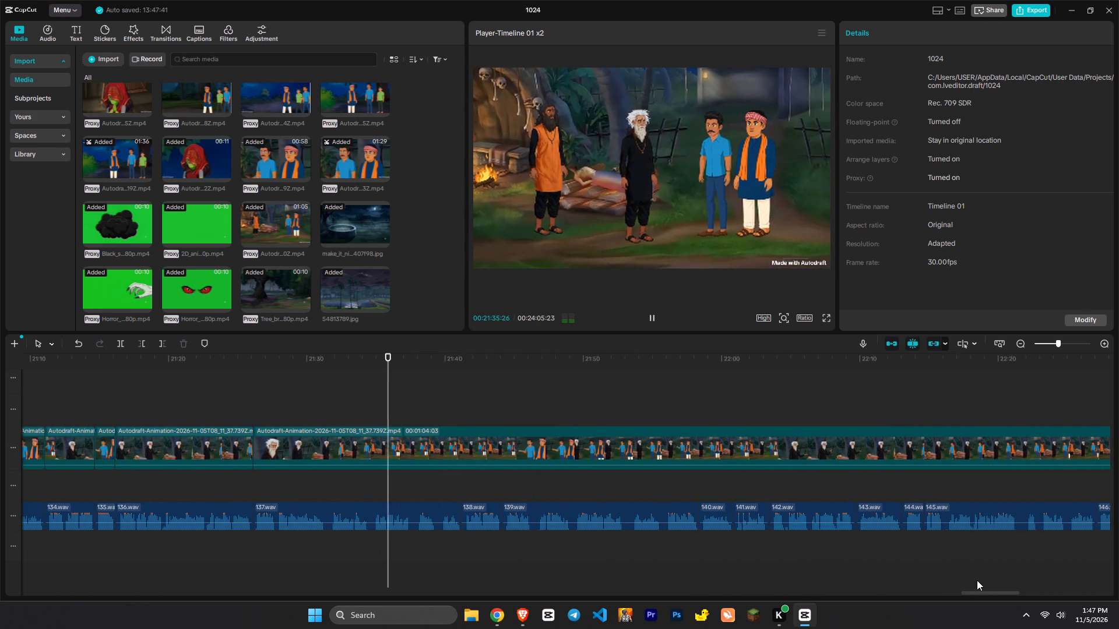
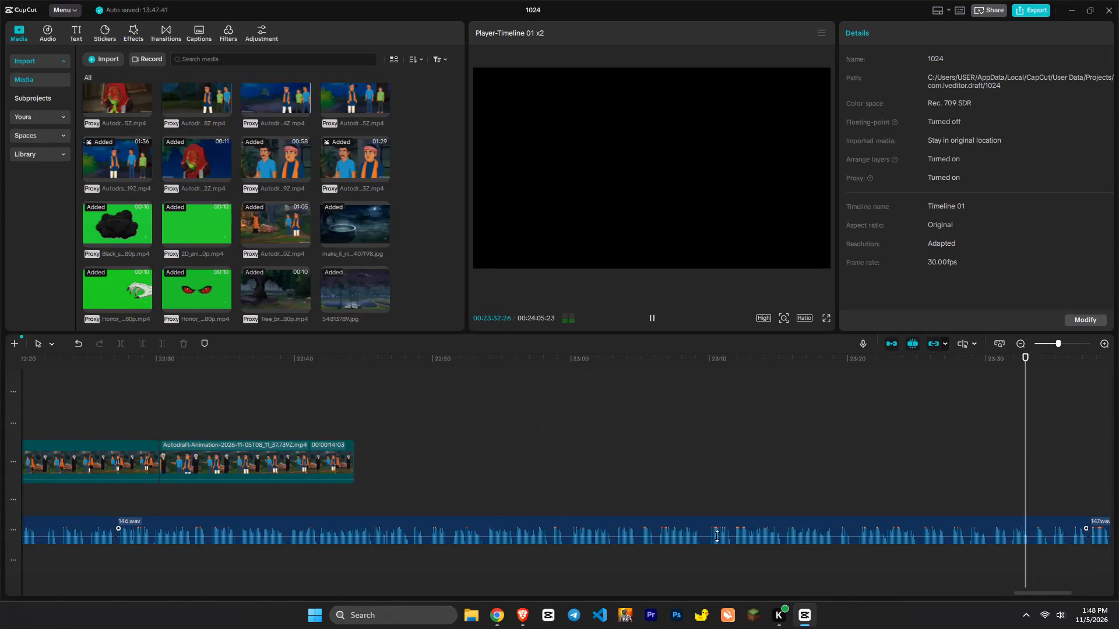
# Stop the playback and look over the end of the timeline, where the narration runs past the last video clip.
pyautogui.click(649, 317)
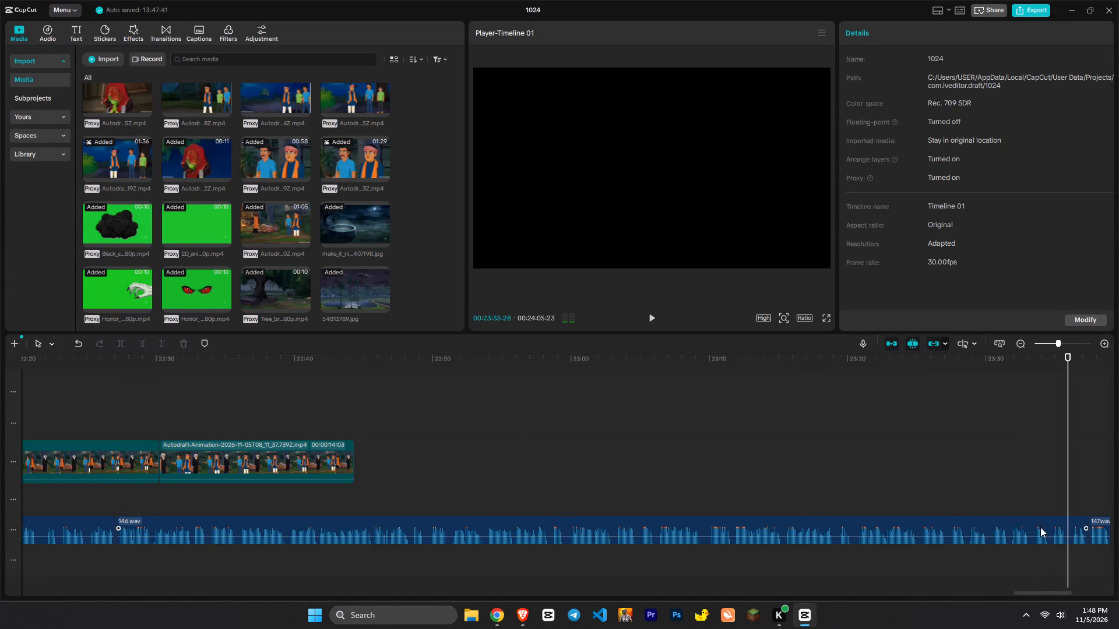
pyautogui.moveTo(1036, 591); pyautogui.dragTo(935, 595)
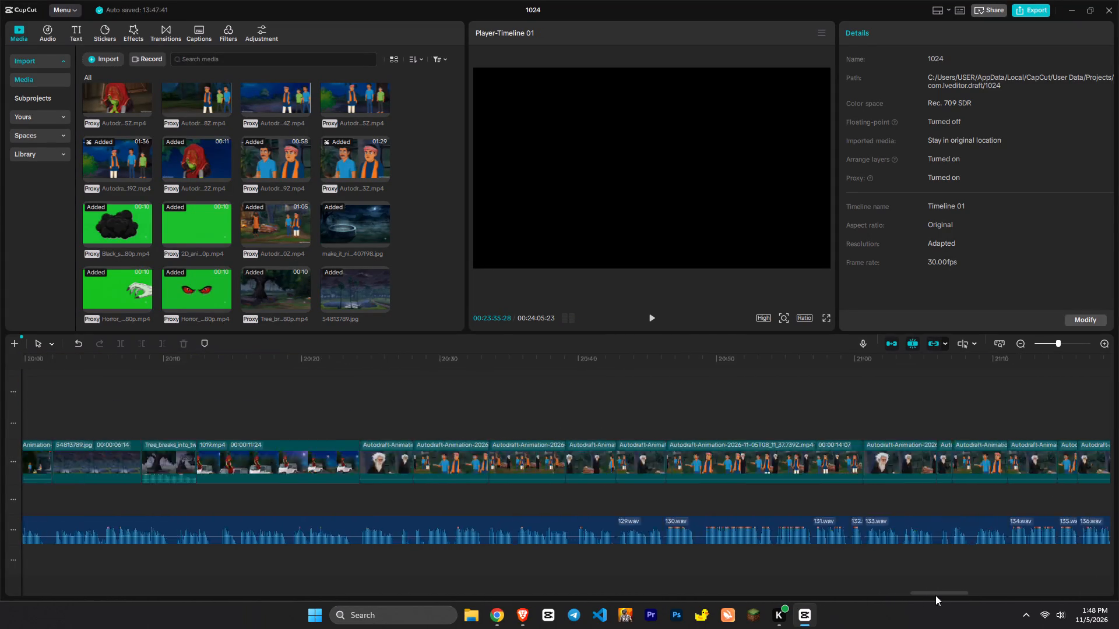
pyautogui.moveTo(935, 595); pyautogui.dragTo(1044, 578)
pyautogui.click(153, 383)
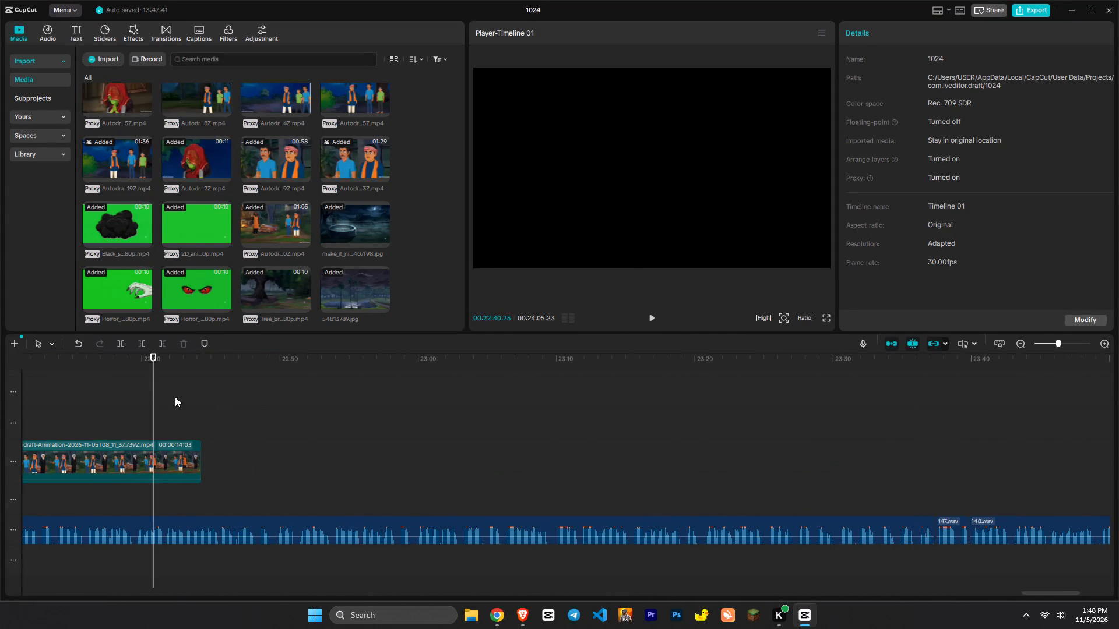
# Switch to the Autodraft project in Brave and close the completed download window.
pyautogui.click(516, 626)
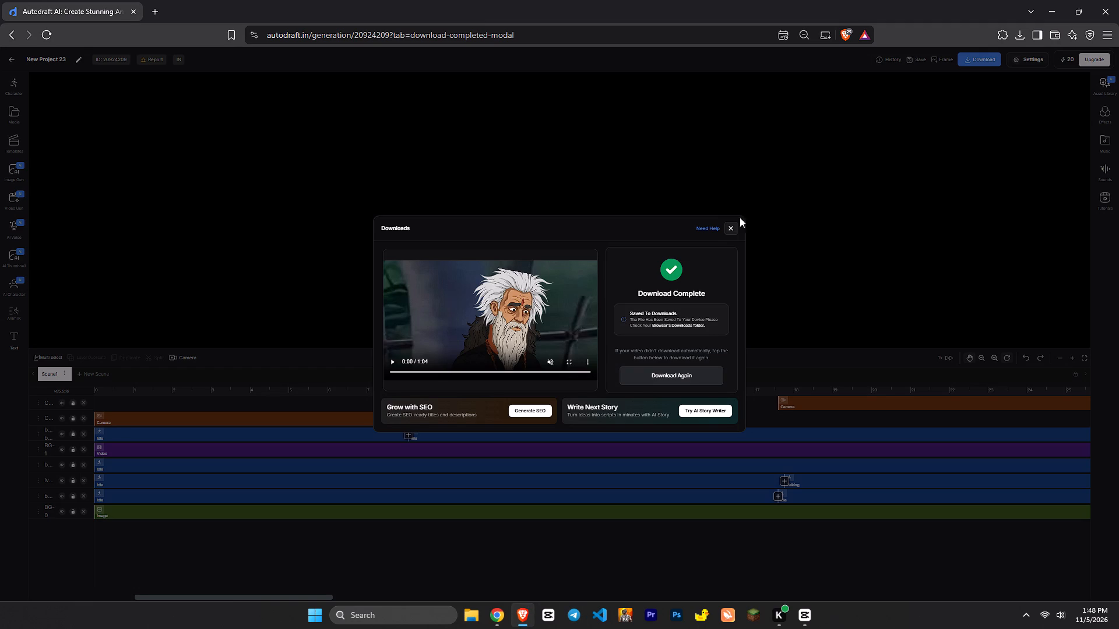
pyautogui.click(734, 235)
pyautogui.click(734, 229)
# Flip the white-haired man in his first idle clip, which ends at about 8 seconds.
pyautogui.click(226, 388)
pyautogui.moveTo(226, 388); pyautogui.dragTo(213, 393)
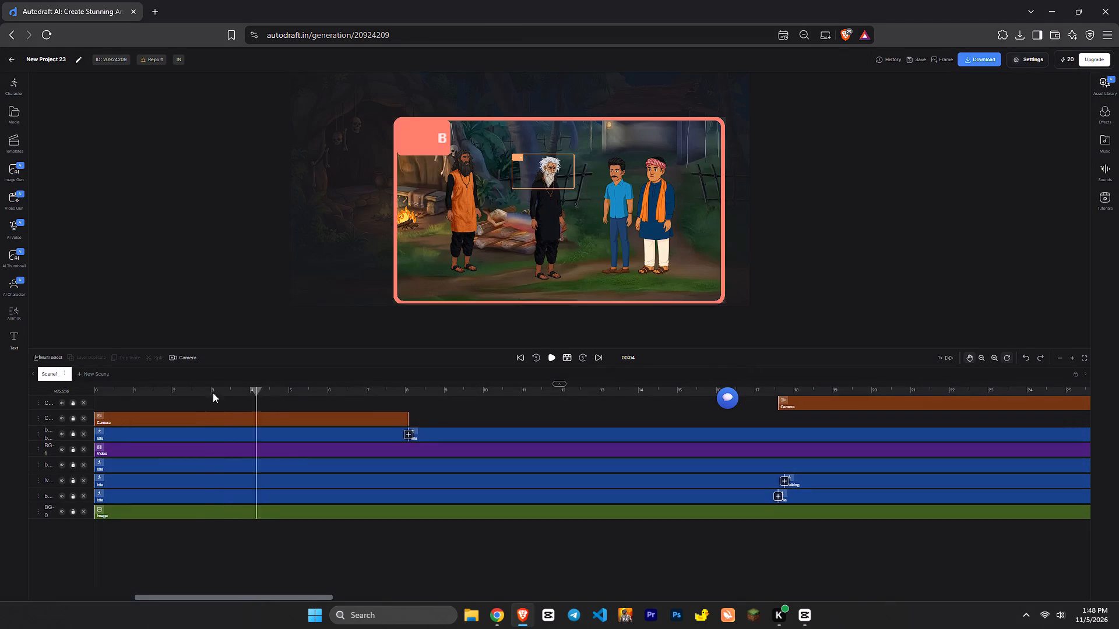
pyautogui.moveTo(213, 393); pyautogui.dragTo(204, 393)
pyautogui.click(251, 443)
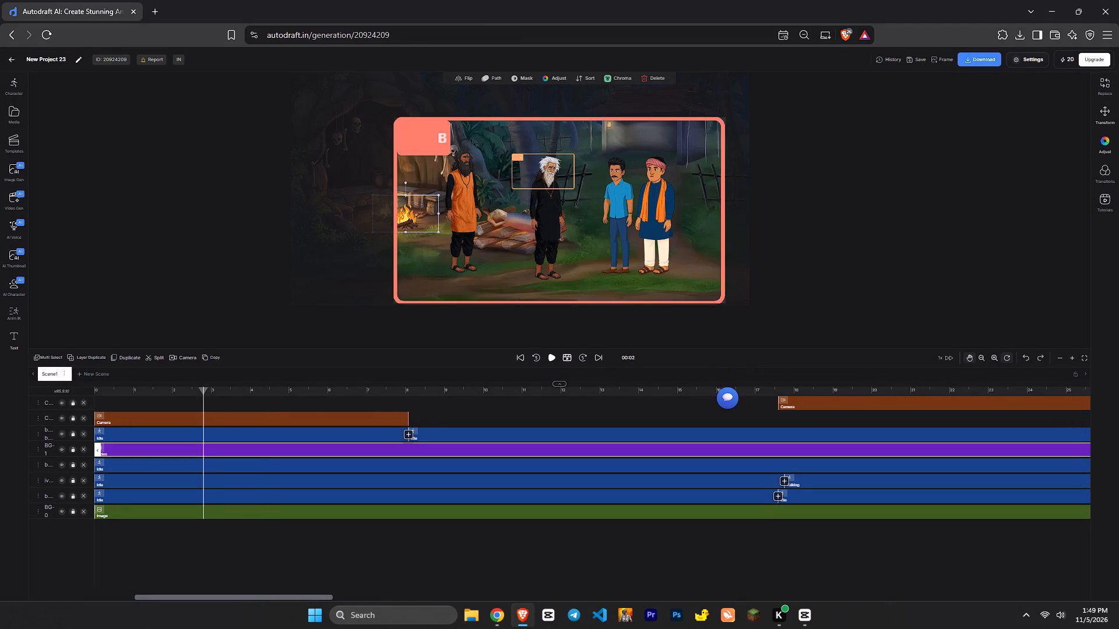
pyautogui.click(294, 469)
pyautogui.click(307, 440)
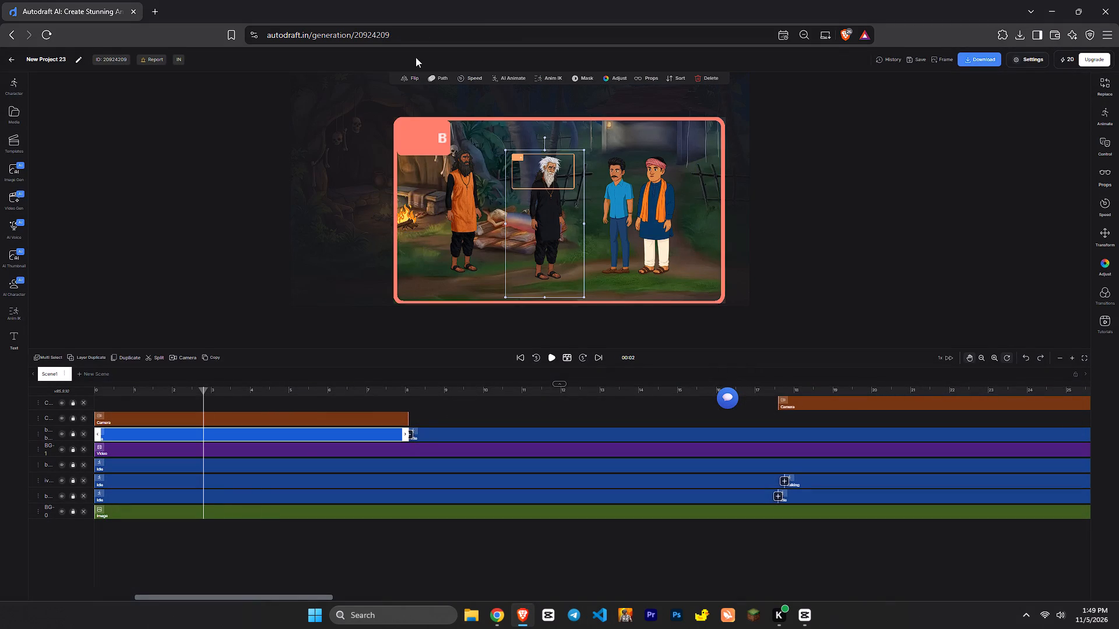
pyautogui.click(403, 76)
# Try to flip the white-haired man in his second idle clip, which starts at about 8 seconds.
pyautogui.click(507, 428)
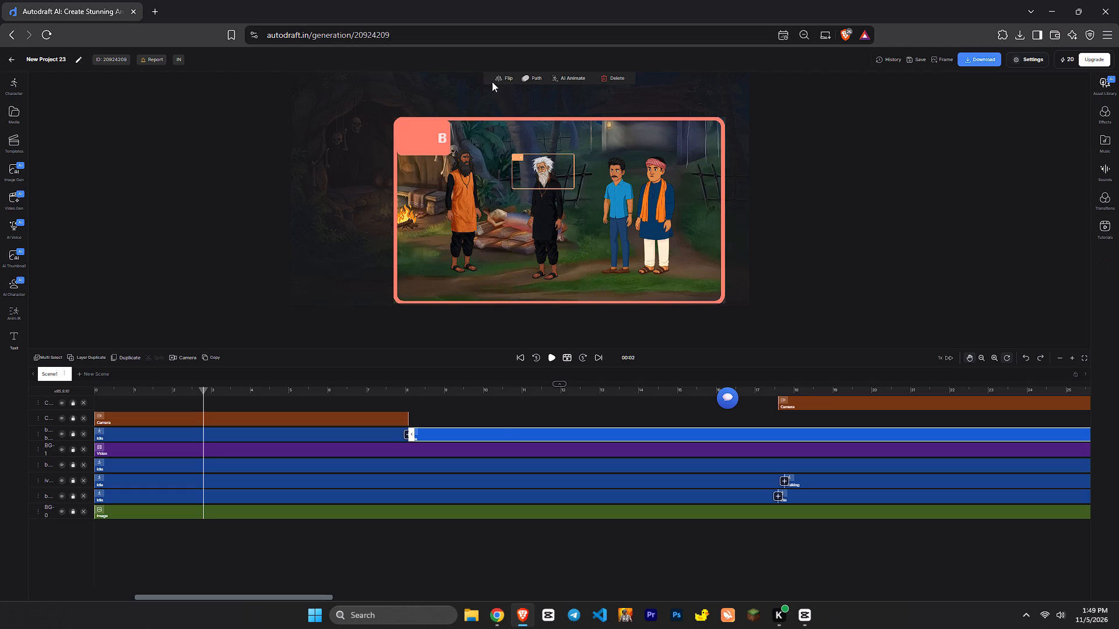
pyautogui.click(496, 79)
# Move the first camera clip's small close-up frame from the white-haired man onto the bearded man in orange.
pyautogui.click(314, 390)
pyautogui.moveTo(314, 391); pyautogui.dragTo(383, 394)
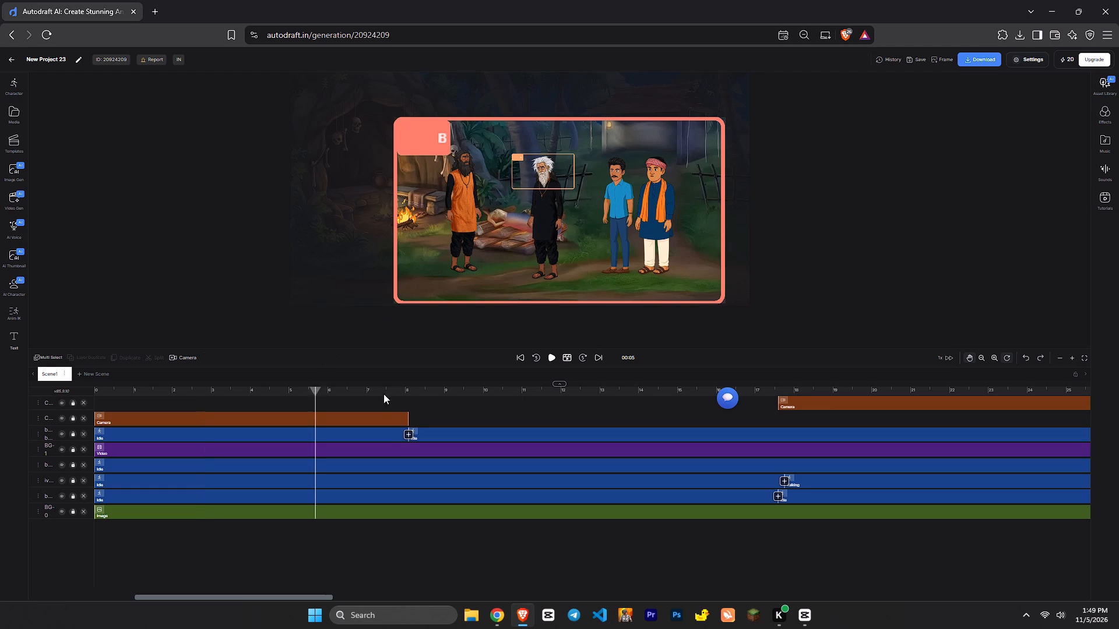
pyautogui.moveTo(383, 394); pyautogui.dragTo(89, 399)
pyautogui.click(152, 418)
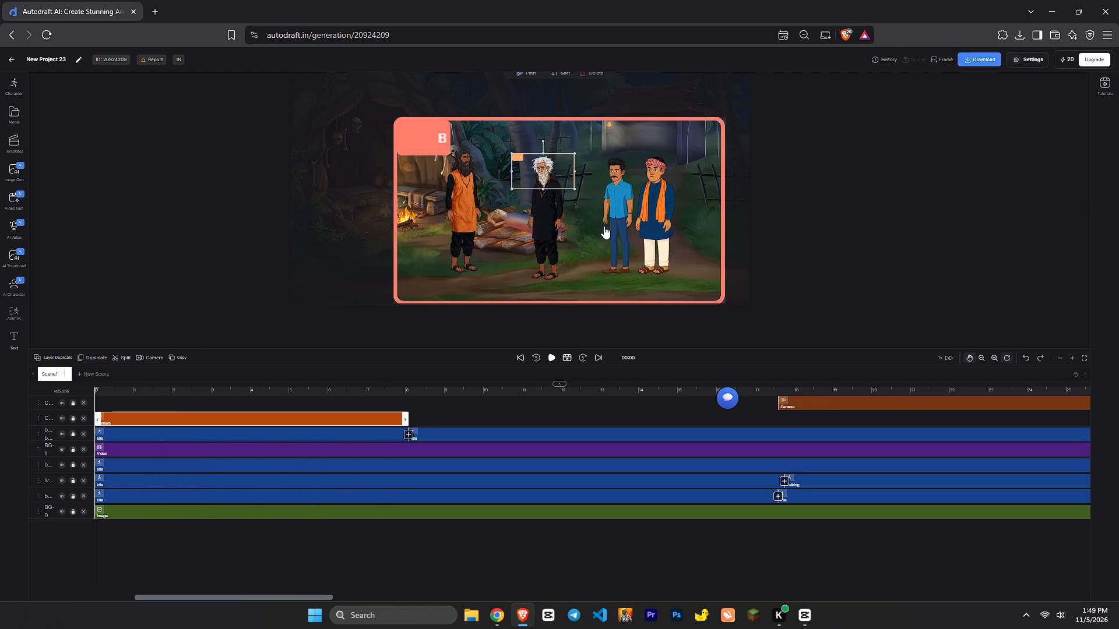
pyautogui.moveTo(540, 168); pyautogui.dragTo(457, 160)
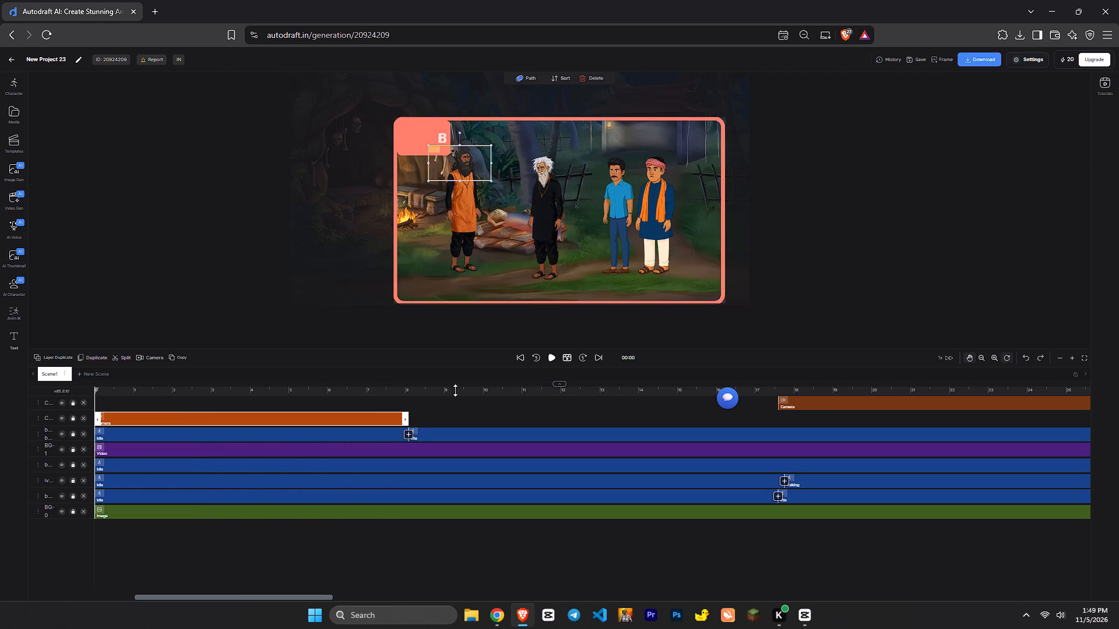
pyautogui.click(410, 388)
pyautogui.click(406, 465)
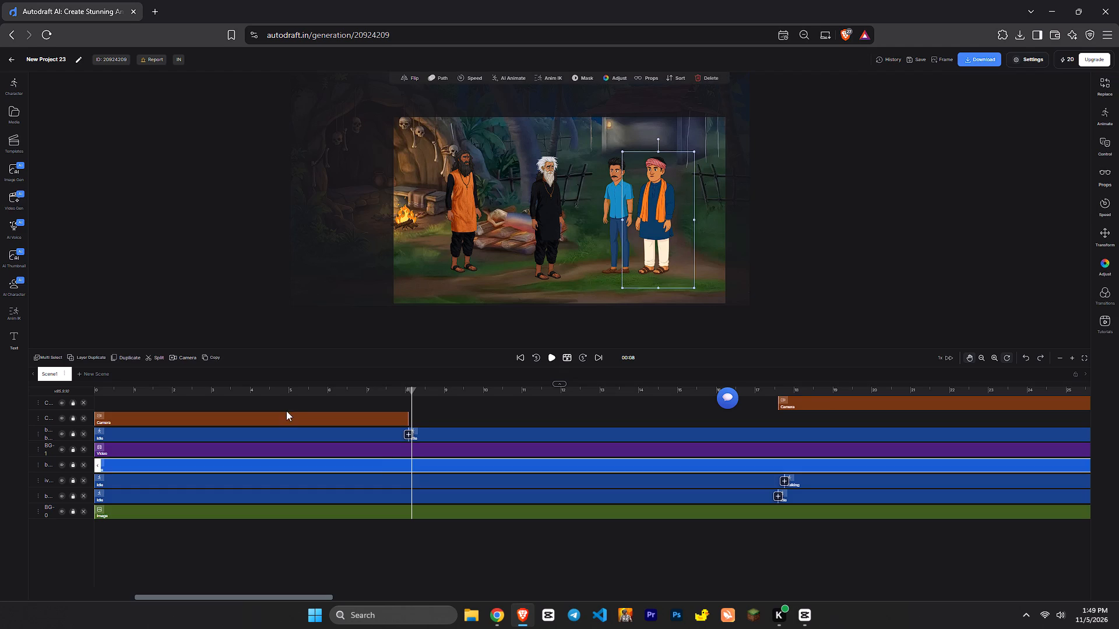
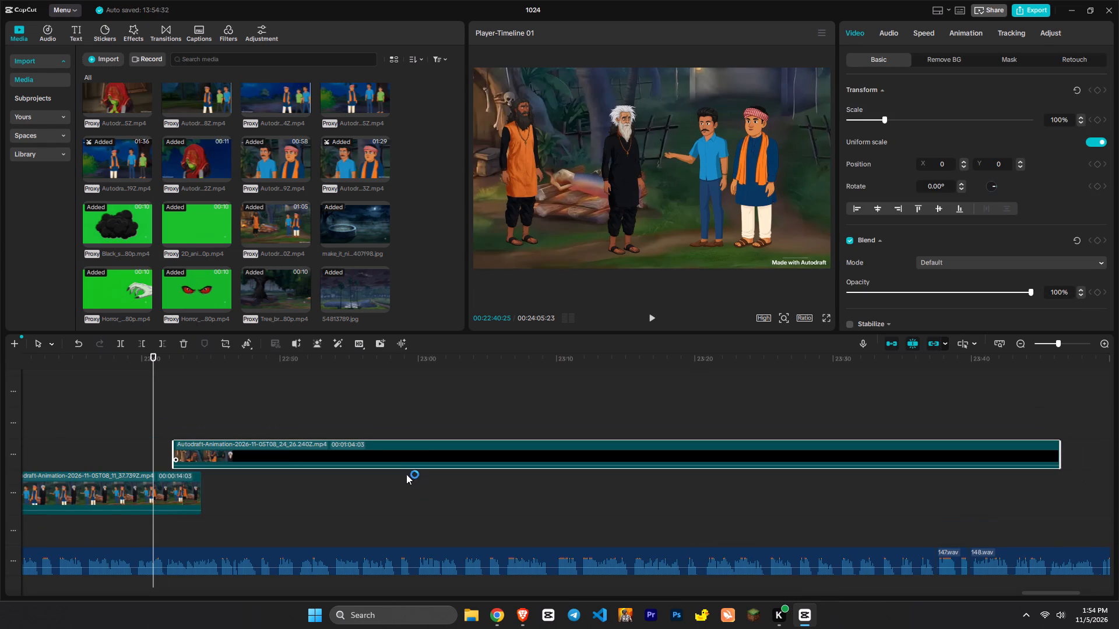
pyautogui.moveTo(414, 455); pyautogui.dragTo(433, 485)
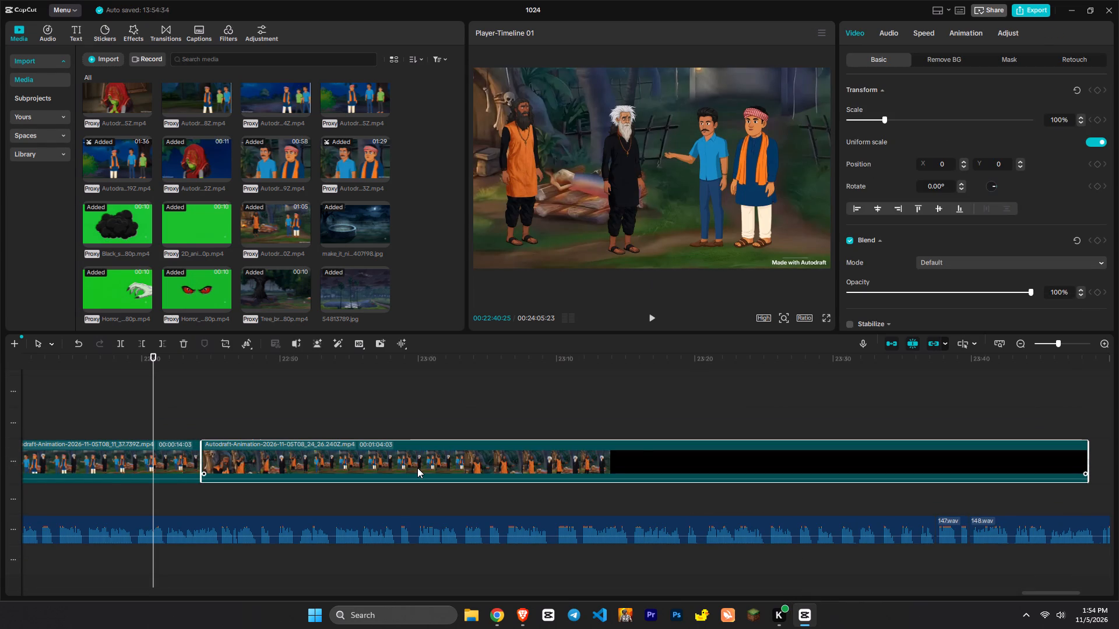
# Review the scene clips and delete both older 08_11_37 clips from the start of narration 137.wav up to the new render.
pyautogui.press('space')
pyautogui.press('x')
pyautogui.keyDown('ctrl'); pyautogui.scroll(3, 340, 446); pyautogui.keyUp('ctrl')
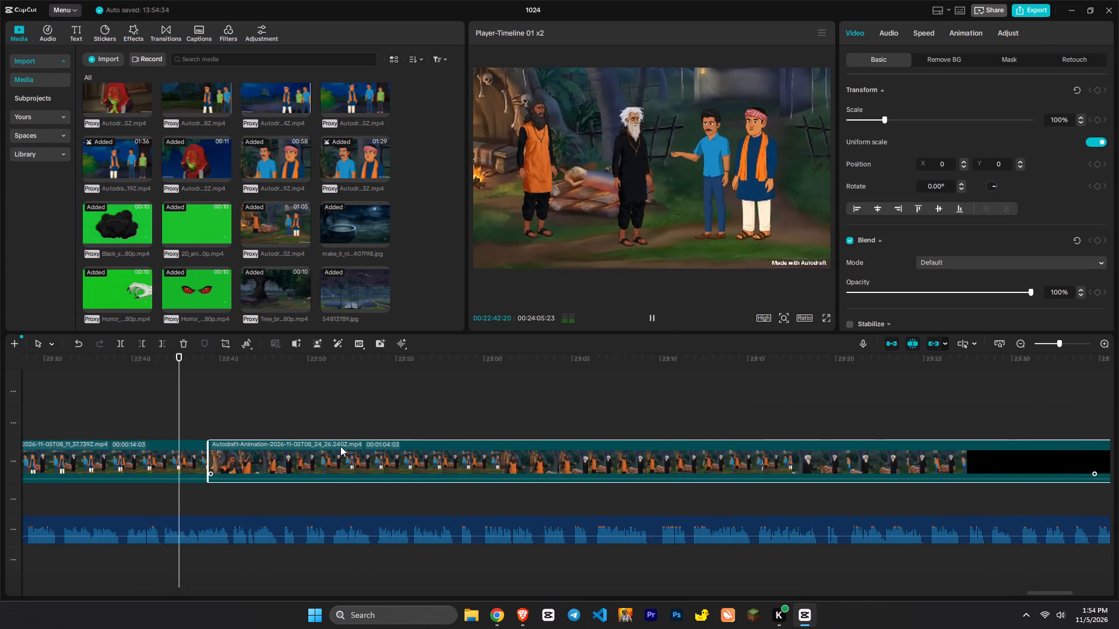
pyautogui.keyDown('ctrl'); pyautogui.scroll(2, 340, 446); pyautogui.keyUp('ctrl')
pyautogui.keyDown('ctrl'); pyautogui.scroll(-7, 289, 447); pyautogui.keyUp('ctrl')
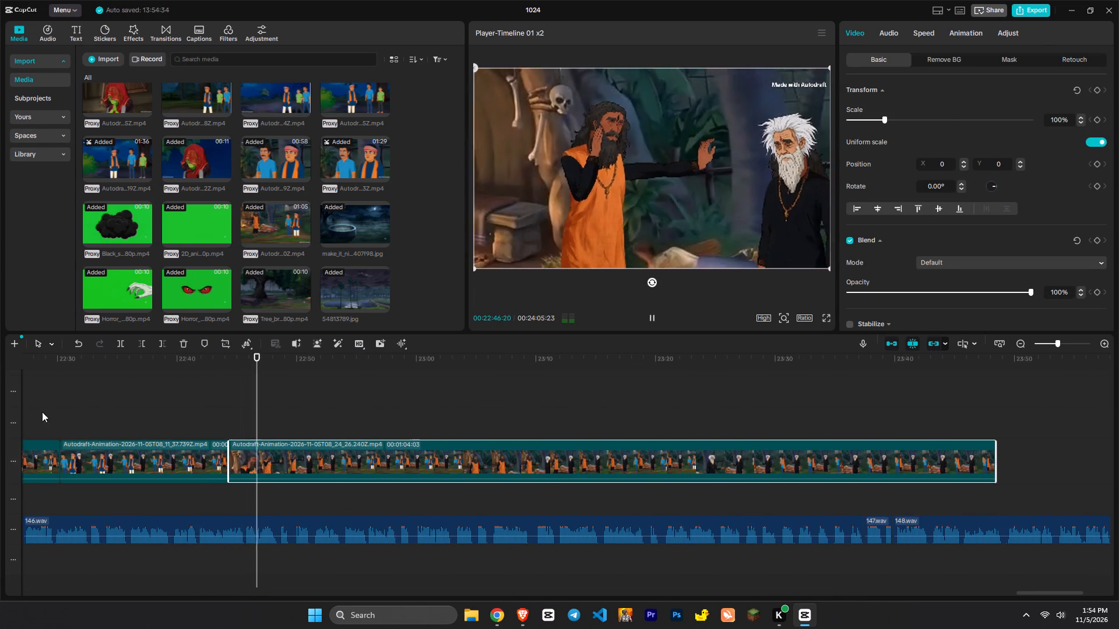
pyautogui.click(31, 408)
pyautogui.moveTo(32, 408); pyautogui.dragTo(290, 425)
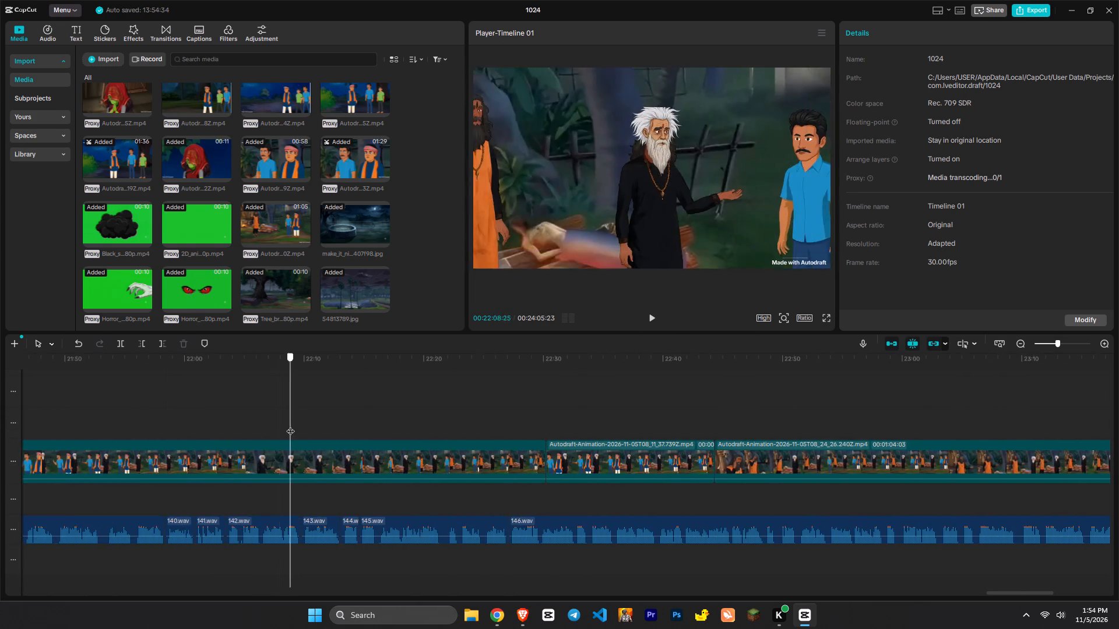
pyautogui.moveTo(290, 425); pyautogui.dragTo(311, 441)
pyautogui.press('space')
pyautogui.press('x')
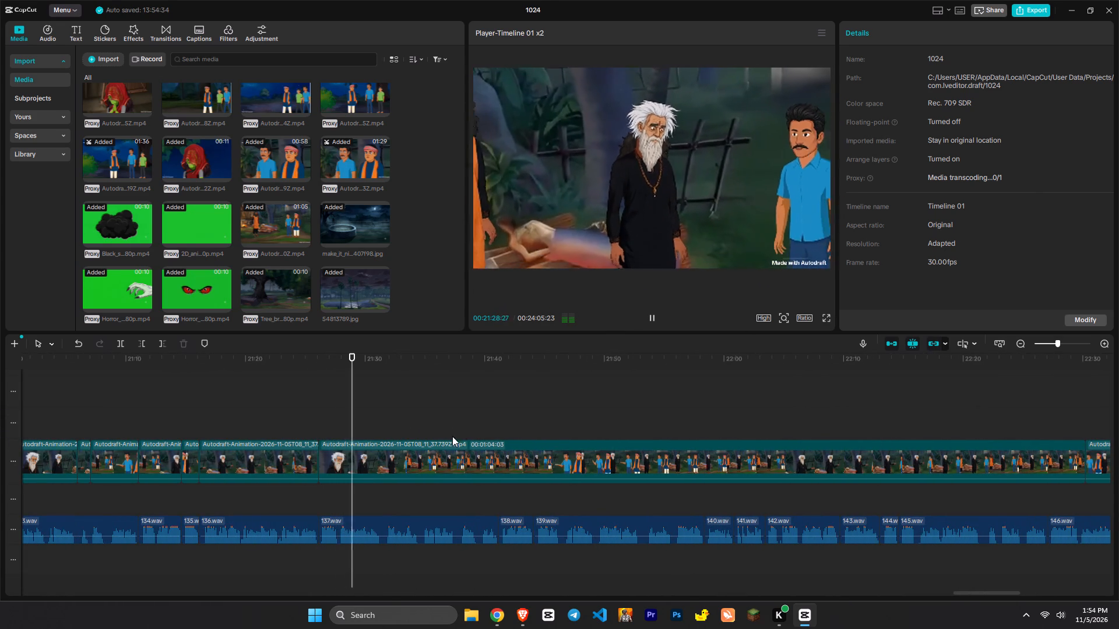
pyautogui.click(415, 455)
pyautogui.press('Delete')
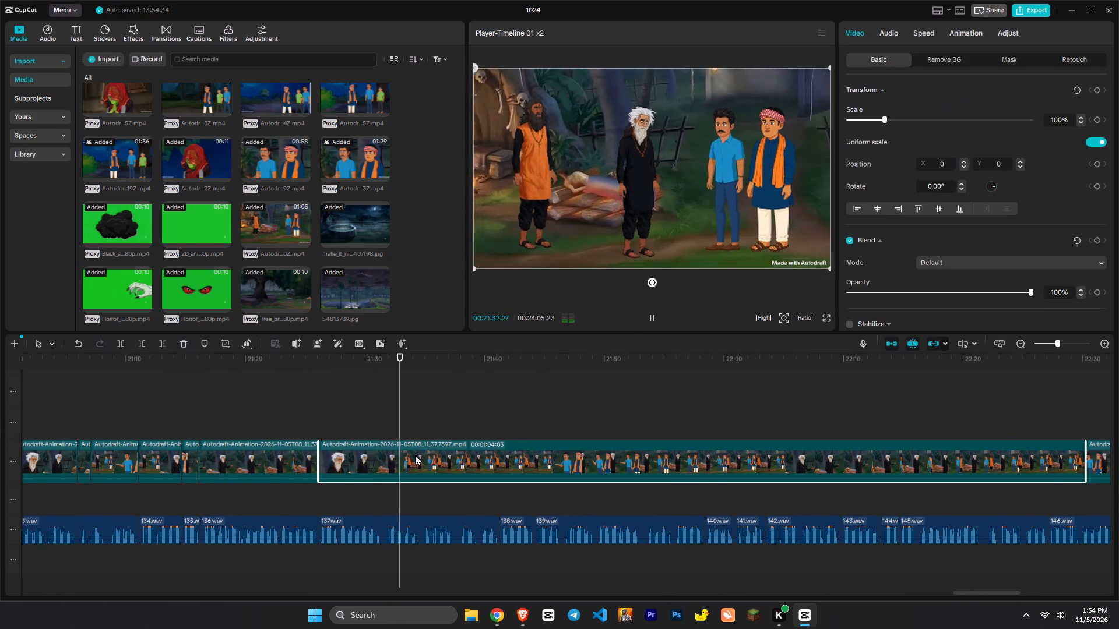
pyautogui.click(385, 447)
pyautogui.press('Delete')
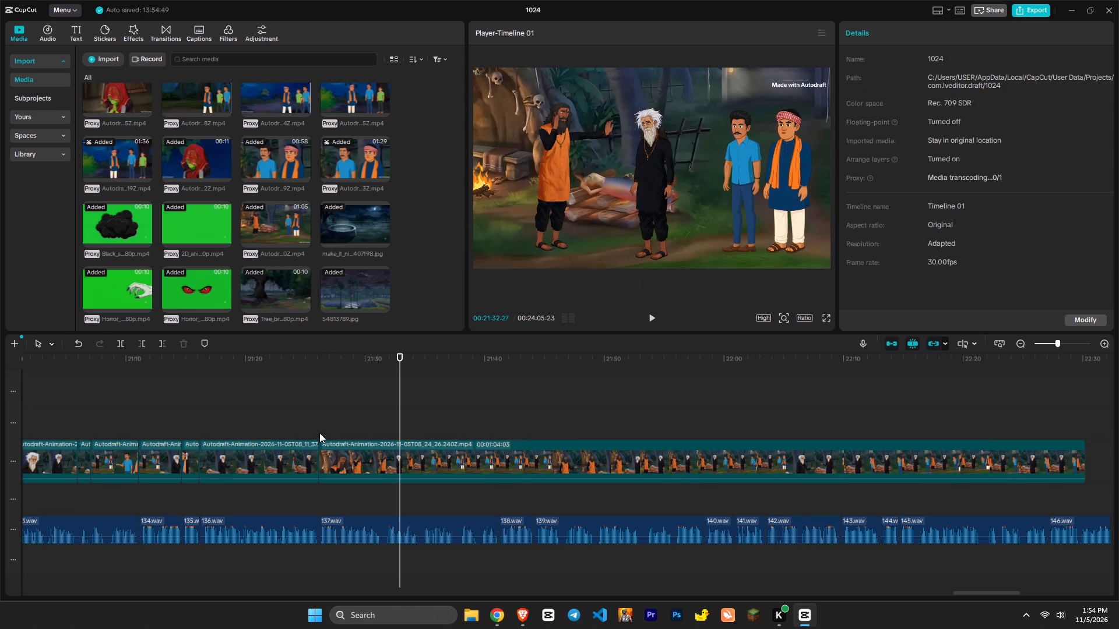
# Play the new clip against narration 137.wav and trim off the end of that audio from 21:37:25.
pyautogui.click(304, 427)
pyautogui.press('space')
pyautogui.press('x')
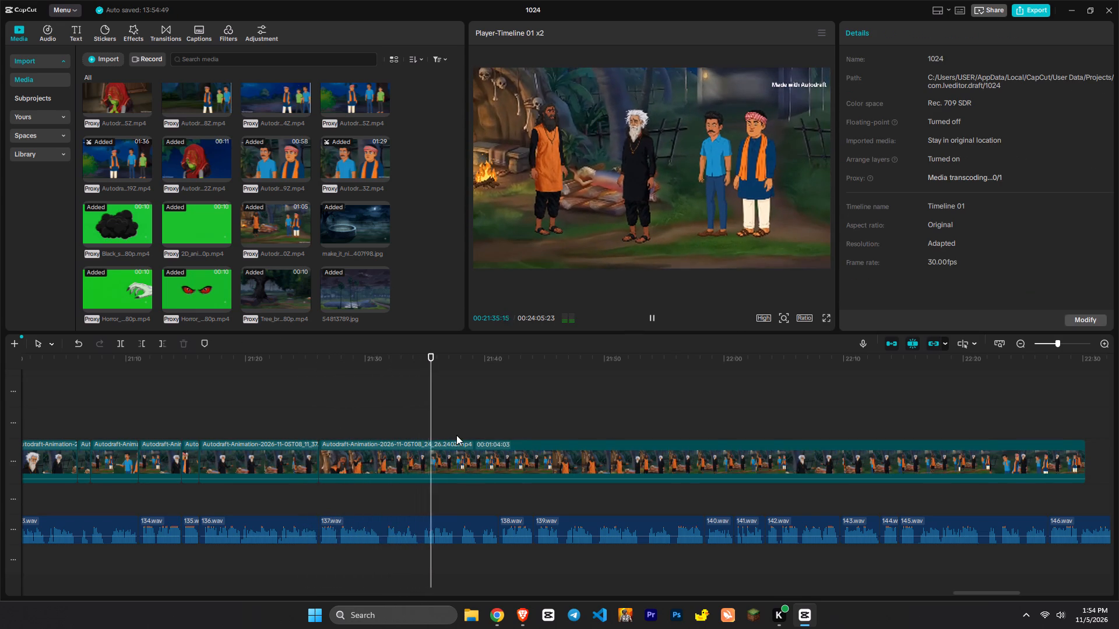
pyautogui.click(424, 425)
pyautogui.press('space')
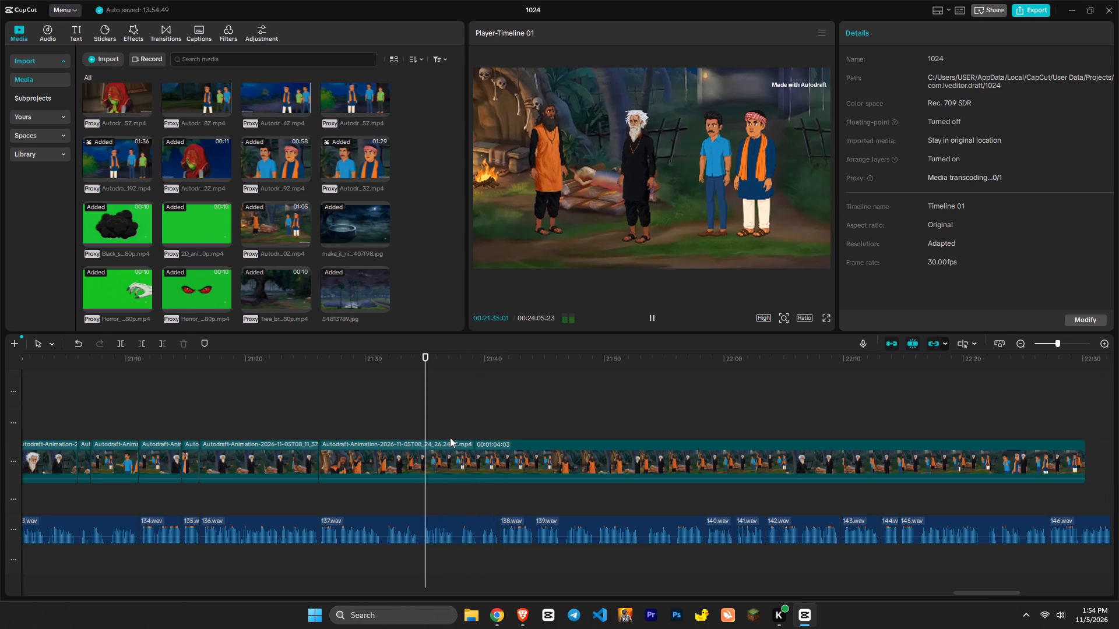
pyautogui.press('x')
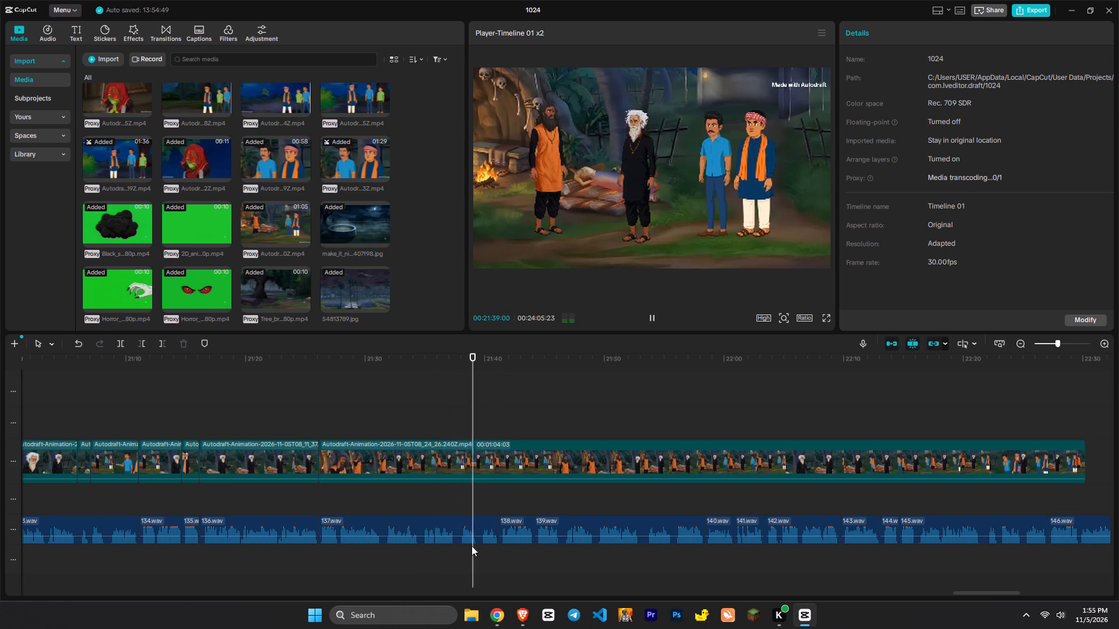
pyautogui.doubleClick(456, 550)
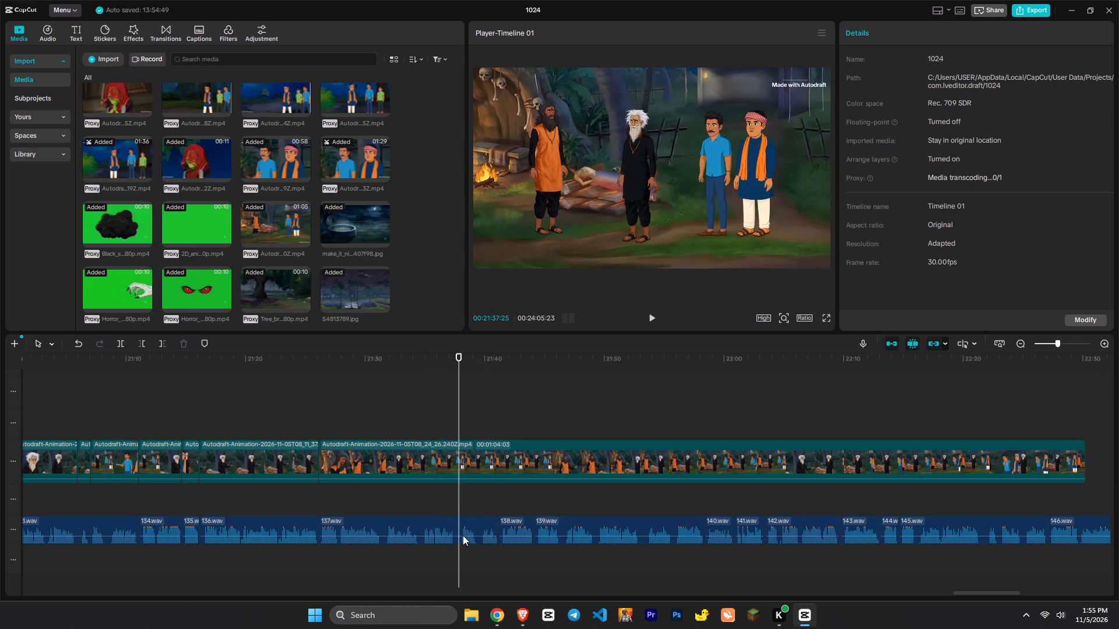
pyautogui.click(464, 533)
pyautogui.press('w')
# Place the black smoke cloud green-screen clip on the track above the scene, starting at 21:34:06.
pyautogui.click(415, 494)
pyautogui.press('space')
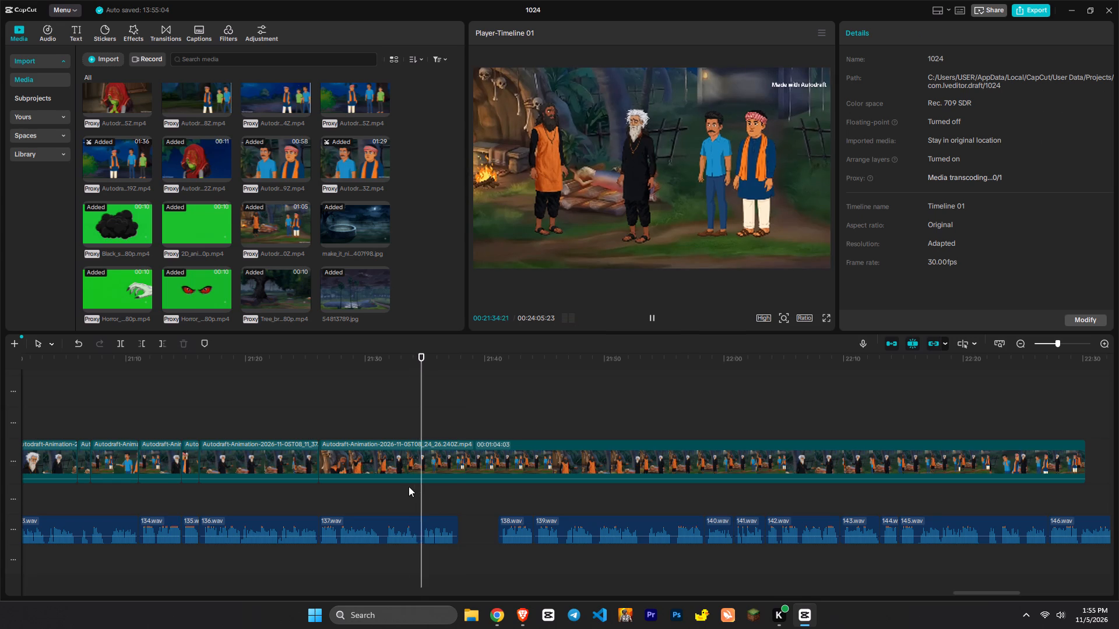
pyautogui.click(416, 500)
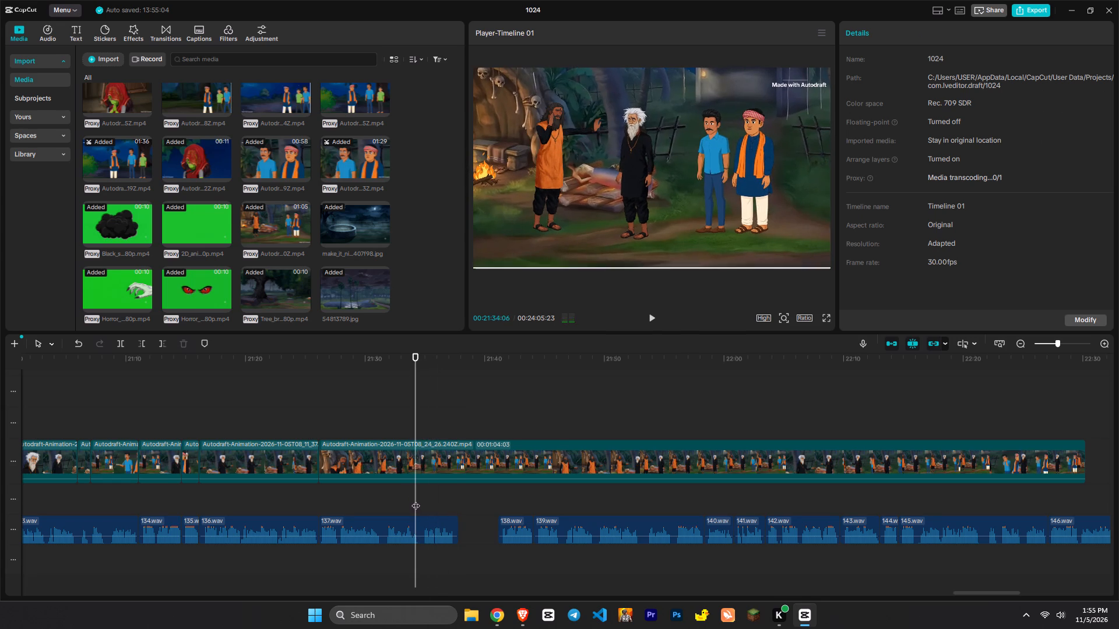
pyautogui.moveTo(125, 232); pyautogui.dragTo(417, 420)
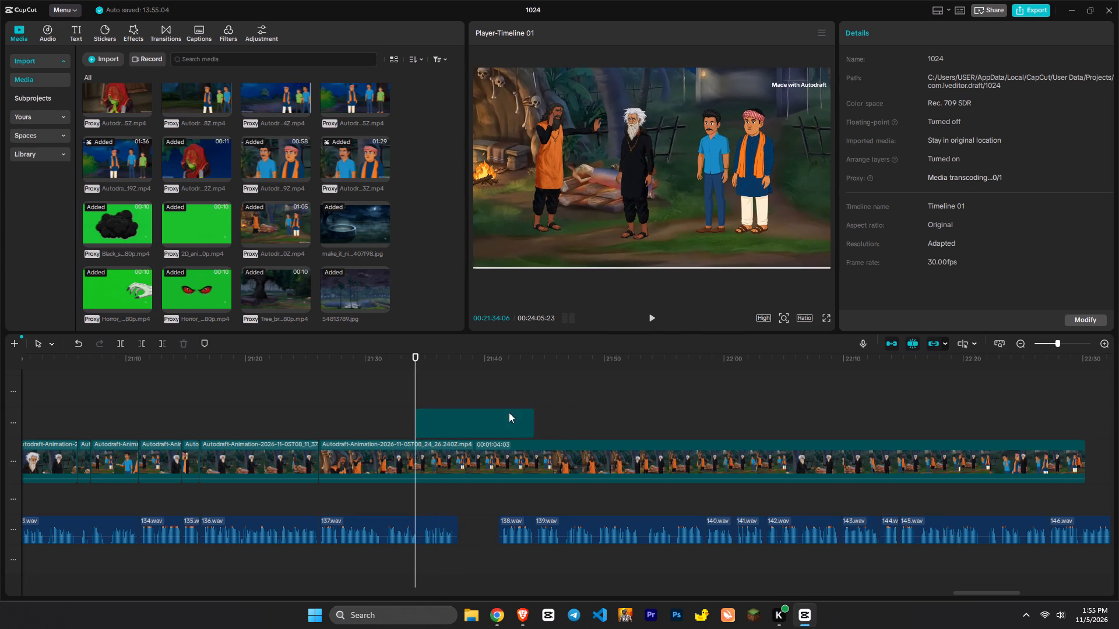
# Remove the smoke clip's green background with Chroma key at intensity 74.
pyautogui.click(941, 62)
pyautogui.click(849, 119)
pyautogui.click(782, 108)
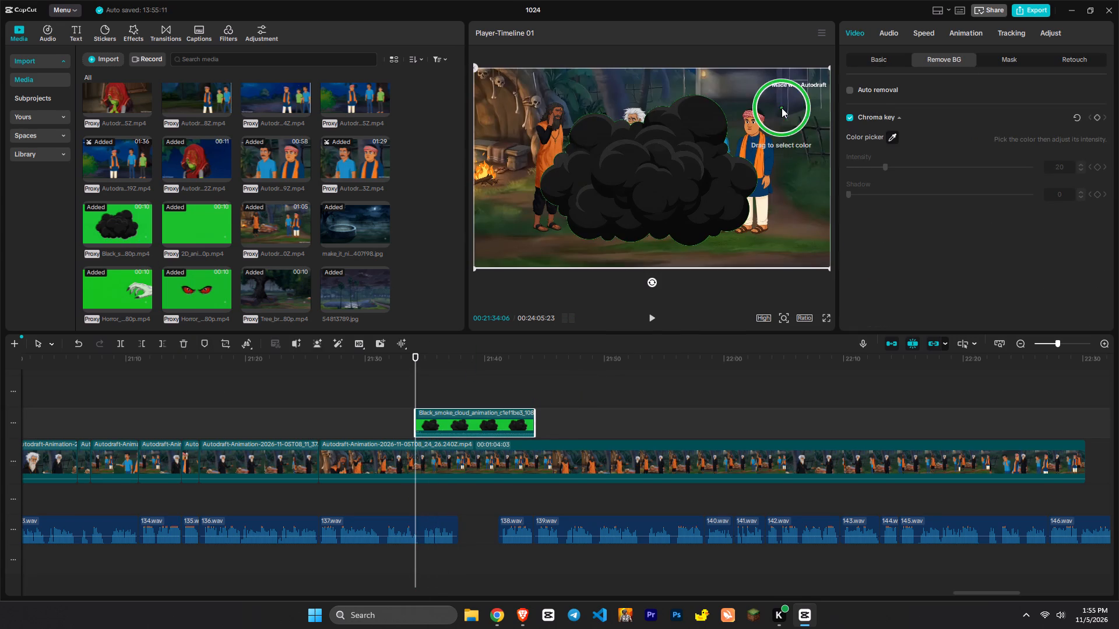
pyautogui.moveTo(889, 168); pyautogui.dragTo(984, 182)
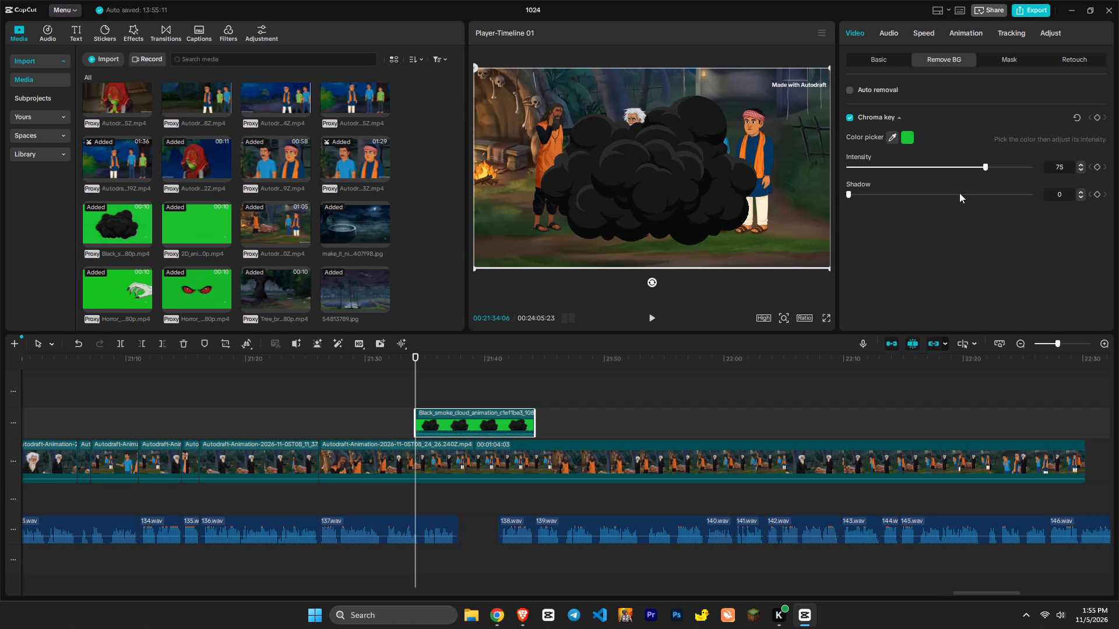
# Scale the smoke clip to 10%, set its opacity to 65% and position it over the orange-robed man's head at X -1005, Y 570.
pyautogui.moveTo(828, 268); pyautogui.dragTo(600, 169)
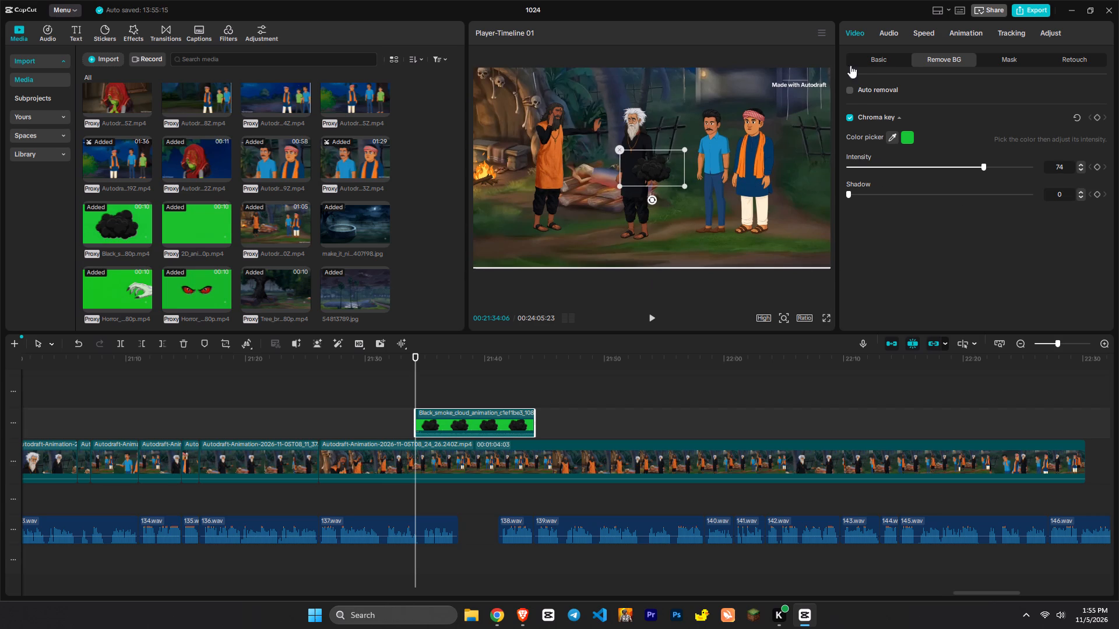
pyautogui.click(861, 58)
pyautogui.click(965, 289)
pyautogui.moveTo(653, 170); pyautogui.dragTo(629, 164)
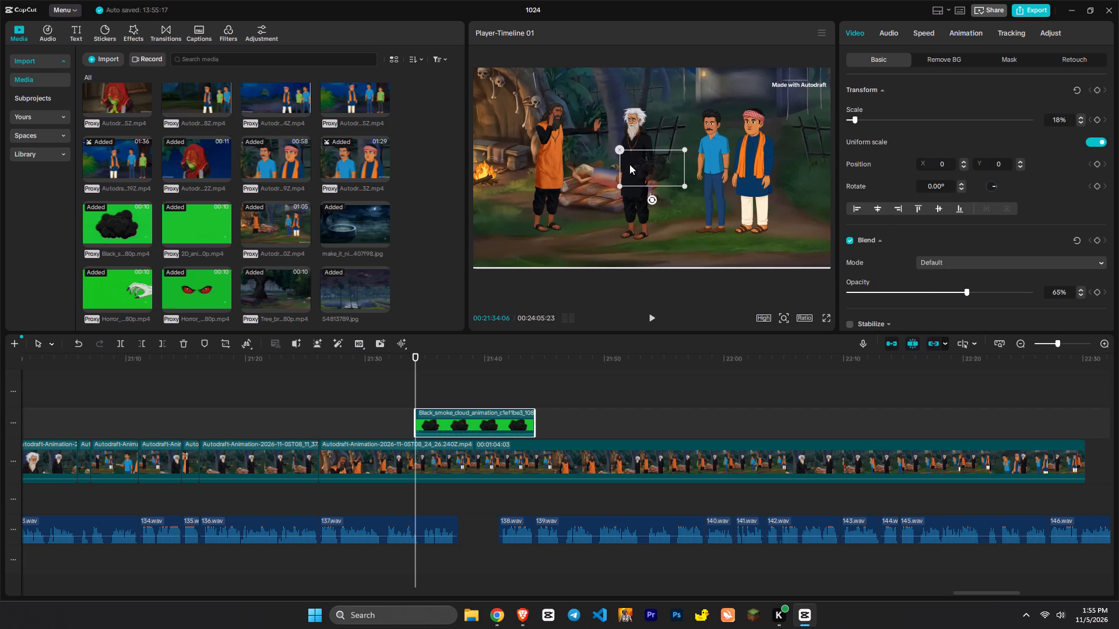
pyautogui.moveTo(629, 164); pyautogui.dragTo(559, 117)
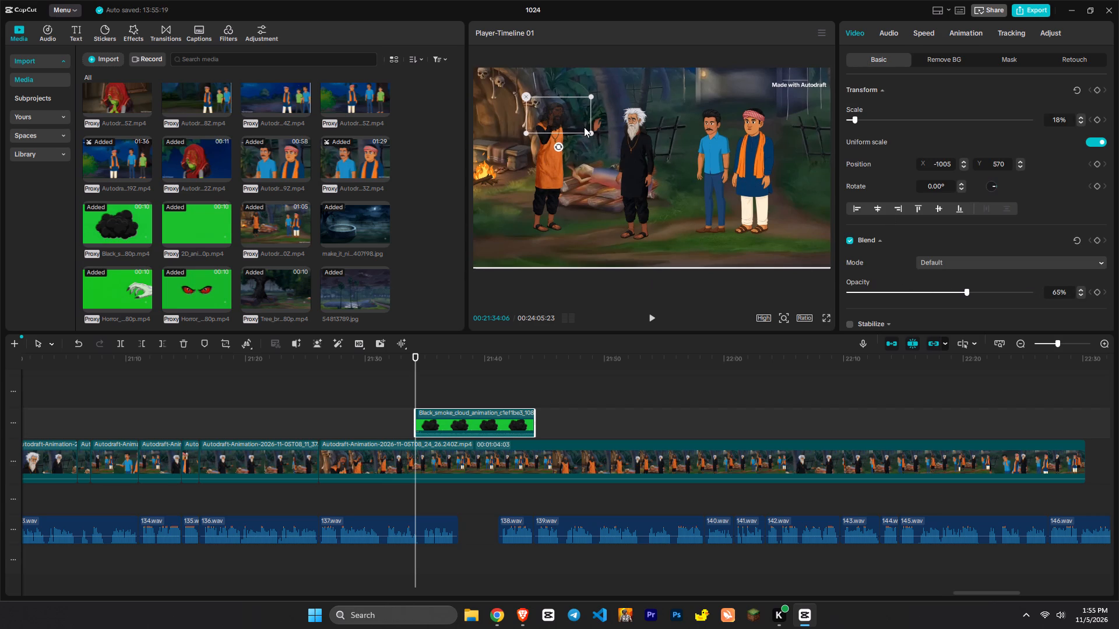
pyautogui.moveTo(590, 130); pyautogui.dragTo(566, 122)
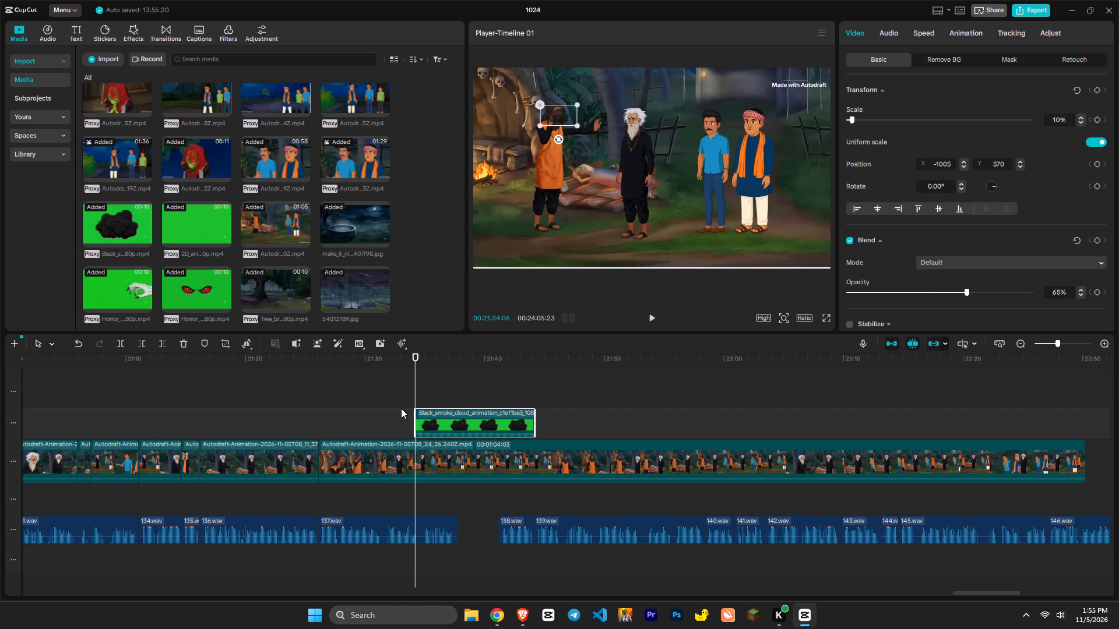
# Play through the smoke effect and trim the smoke clip's end to 21:41:04, near the start of narration 138.wav.
pyautogui.click(402, 392)
pyautogui.press('space')
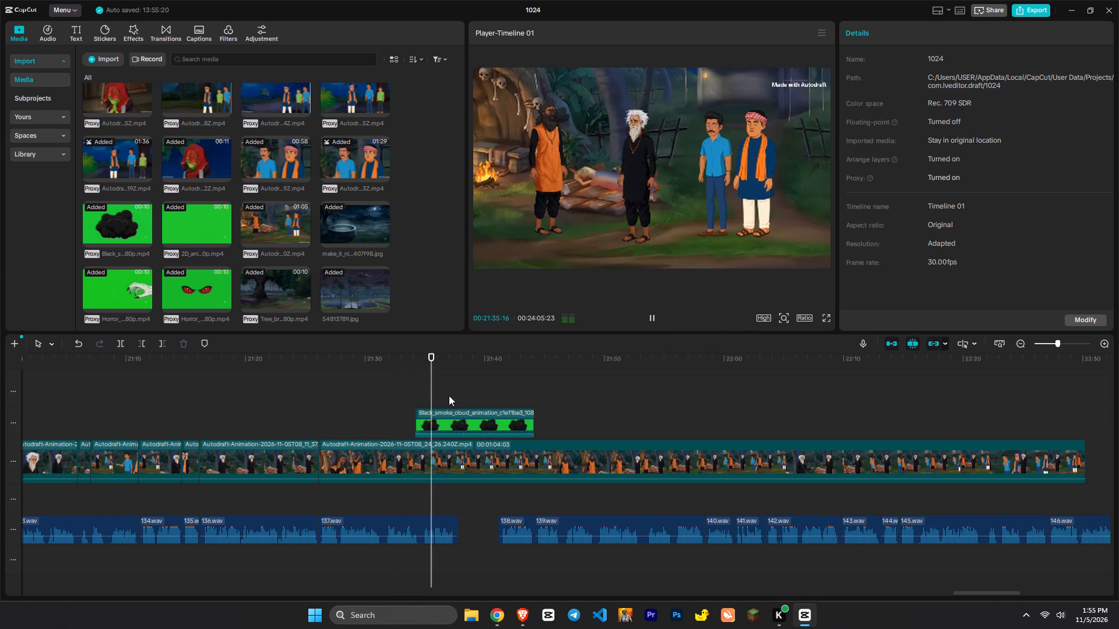
pyautogui.click(501, 398)
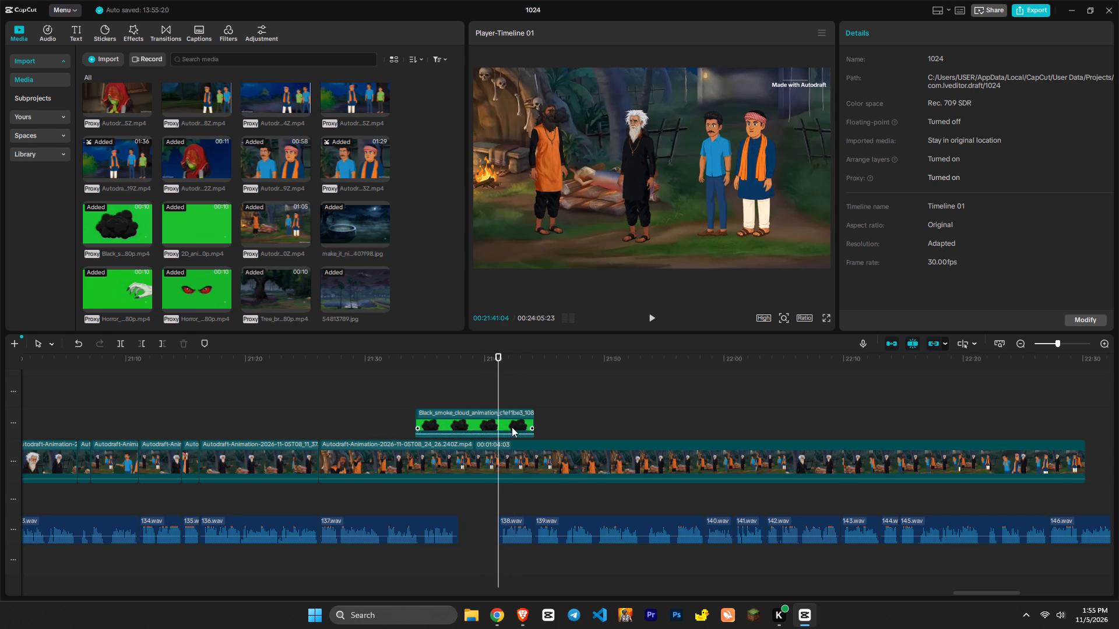
pyautogui.click(509, 421)
pyautogui.press('w')
# Split the 08_24_26 scene clip at 21:41:04, where the smoke clip ends.
pyautogui.click(518, 469)
pyautogui.press('x')
pyautogui.click(498, 398)
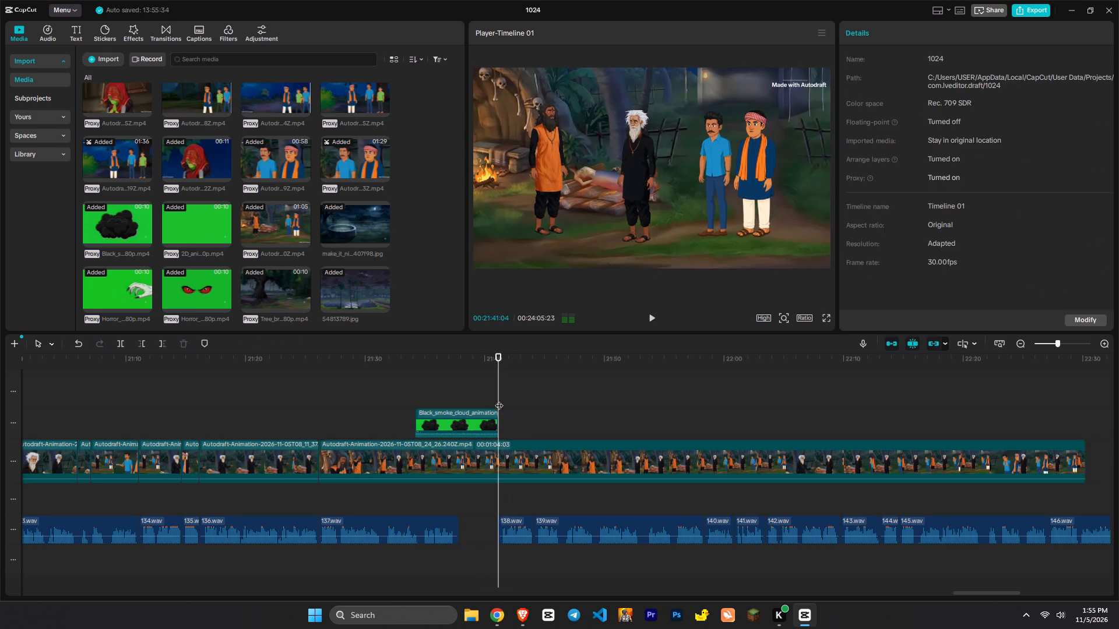
pyautogui.click(511, 458)
pyautogui.press('c')
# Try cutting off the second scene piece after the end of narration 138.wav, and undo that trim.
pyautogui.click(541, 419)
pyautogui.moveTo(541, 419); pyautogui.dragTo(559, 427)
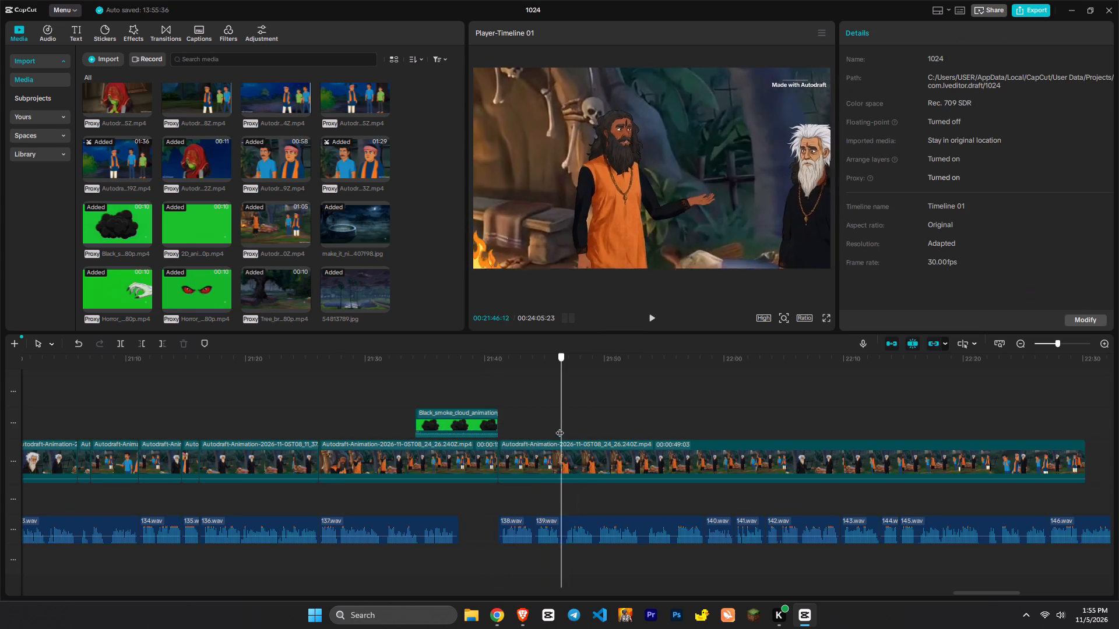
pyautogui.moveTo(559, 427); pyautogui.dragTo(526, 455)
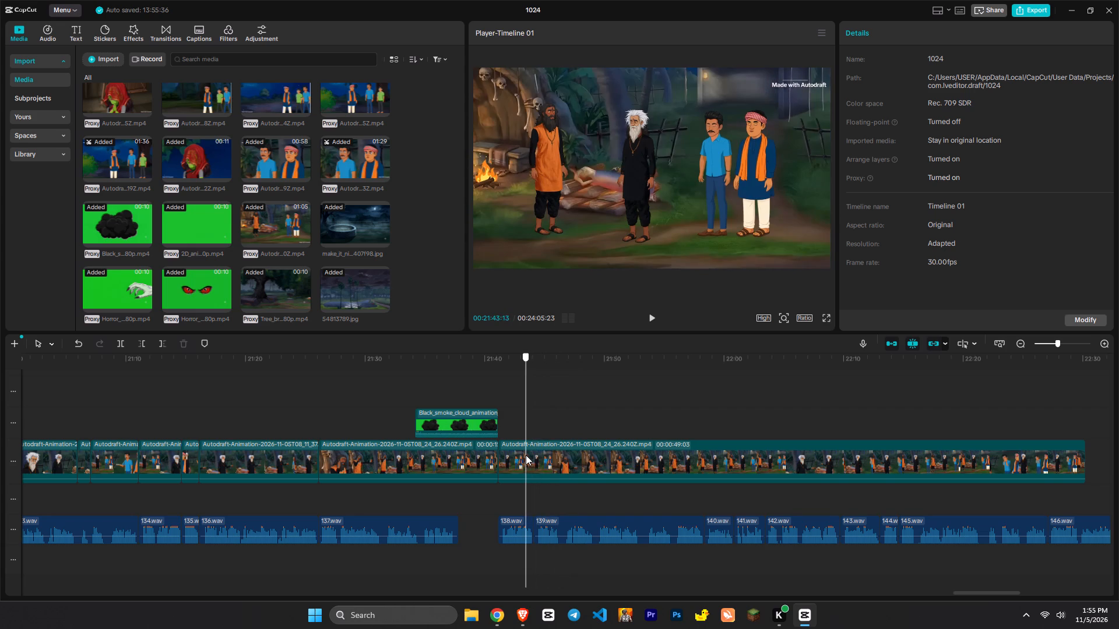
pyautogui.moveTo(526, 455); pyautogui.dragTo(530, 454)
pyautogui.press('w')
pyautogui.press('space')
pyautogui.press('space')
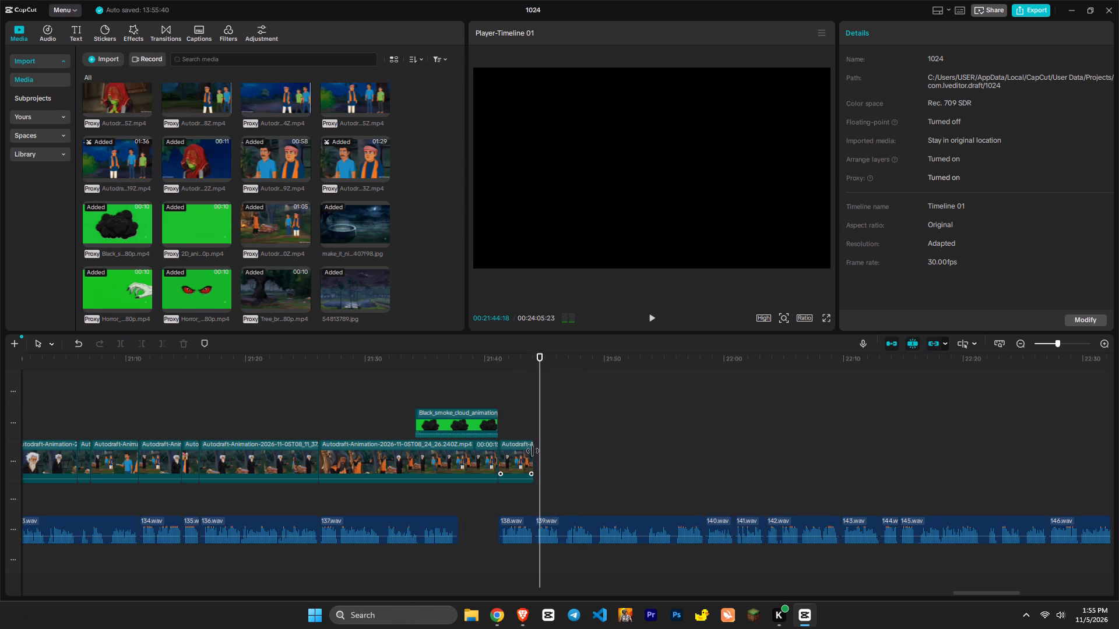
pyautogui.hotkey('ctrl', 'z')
# Trim about 3 seconds off the start of the second scene piece so it opens on the orange-robed man's close-up.
pyautogui.moveTo(540, 423); pyautogui.dragTo(531, 435)
pyautogui.press('q')
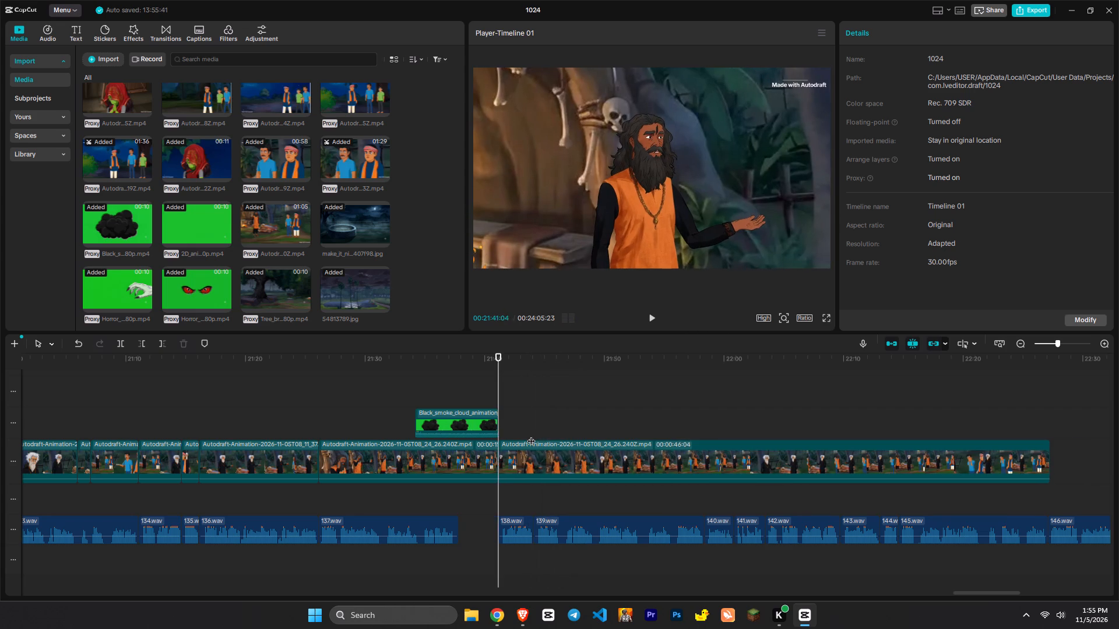
# Play the close-up shot against narration 138.wav and 139.wav and split the scene clip at 21:46:18.
pyautogui.press('space')
pyautogui.write('x')
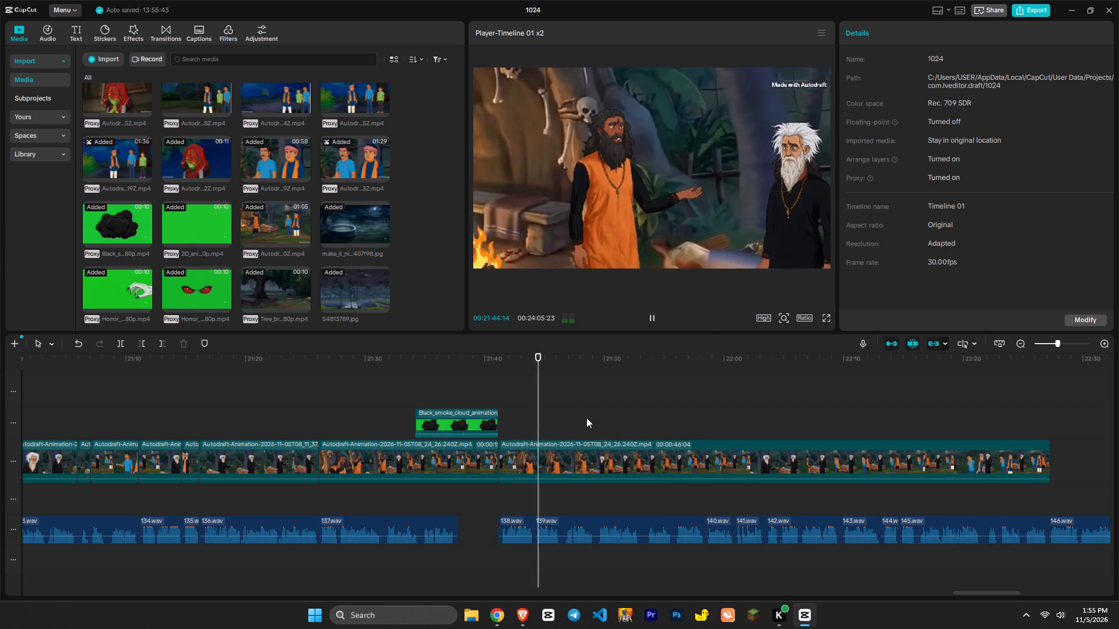
pyautogui.click(532, 411)
pyautogui.press('space')
pyautogui.write('x')
pyautogui.press('x')
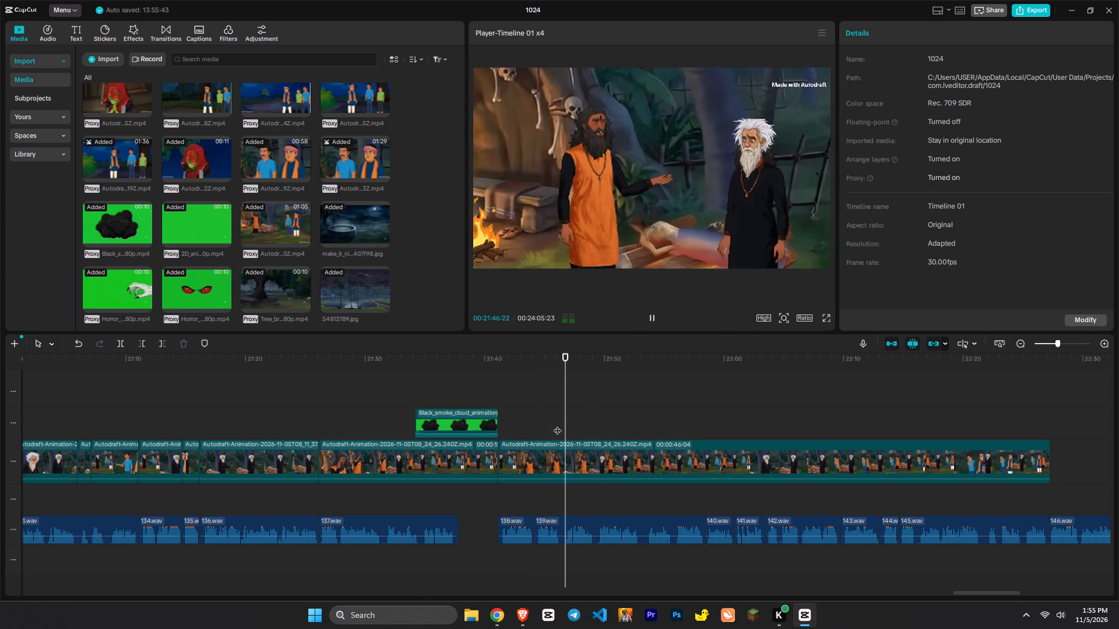
pyautogui.press('space')
pyautogui.press('space')
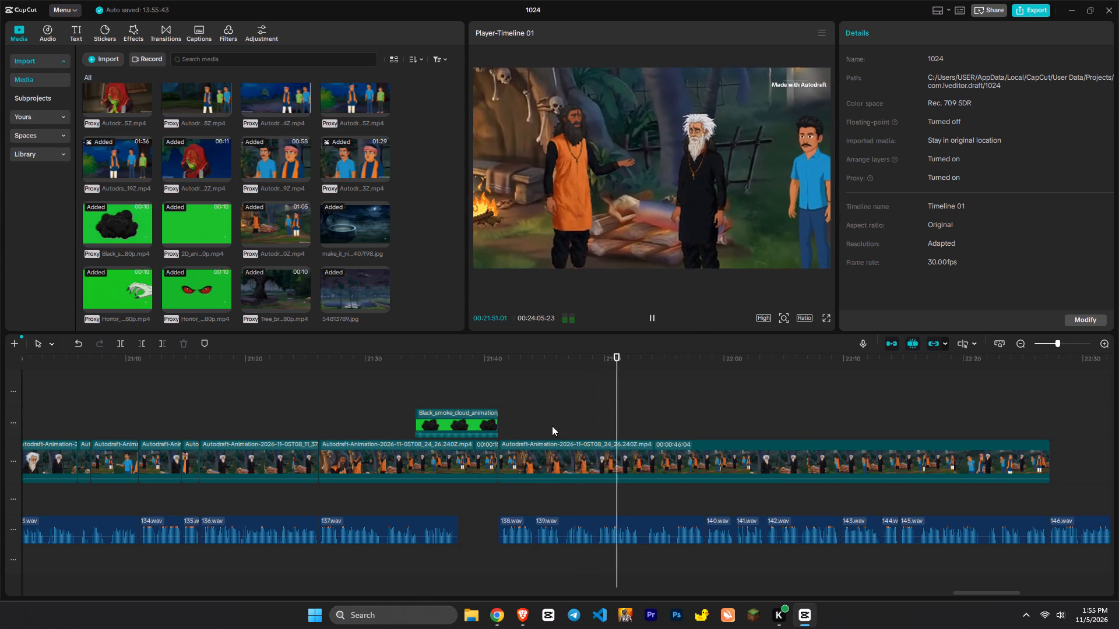
pyautogui.click(554, 425)
pyautogui.press('space')
pyautogui.press('x')
pyautogui.press('space')
pyautogui.click(562, 450)
pyautogui.press('c')
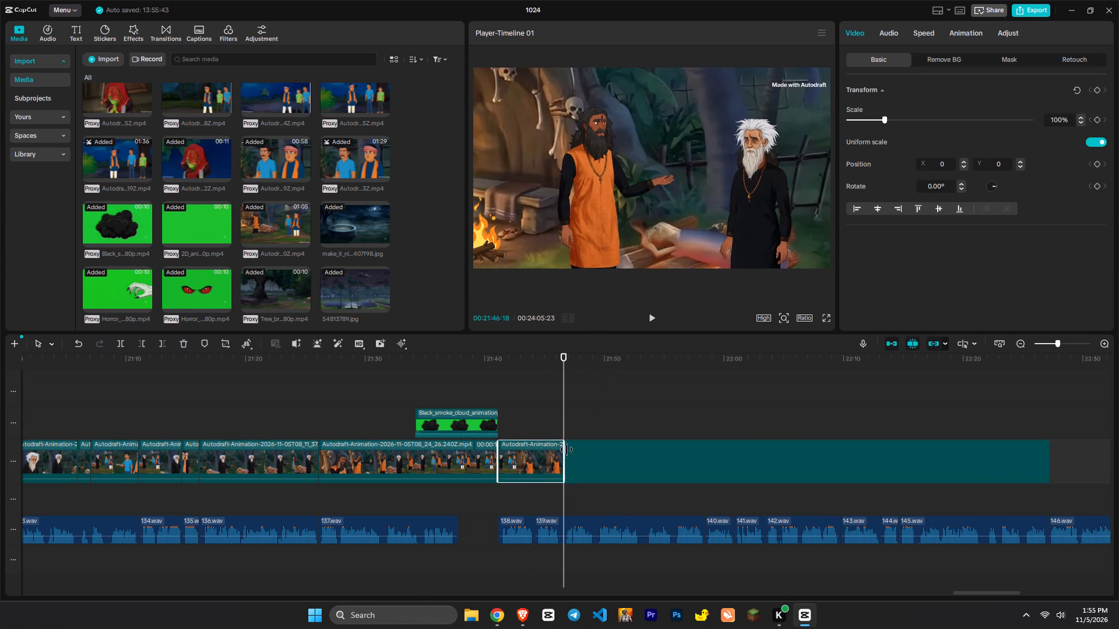
# Split the remaining scene clip at 22:00:26 and move its rear piece ahead of the front piece, to 21:46:18.
pyautogui.keyDown('ctrl'); pyautogui.scroll(-4, 575, 450); pyautogui.keyUp('ctrl')
pyautogui.click(591, 422)
pyautogui.moveTo(591, 422); pyautogui.dragTo(630, 420)
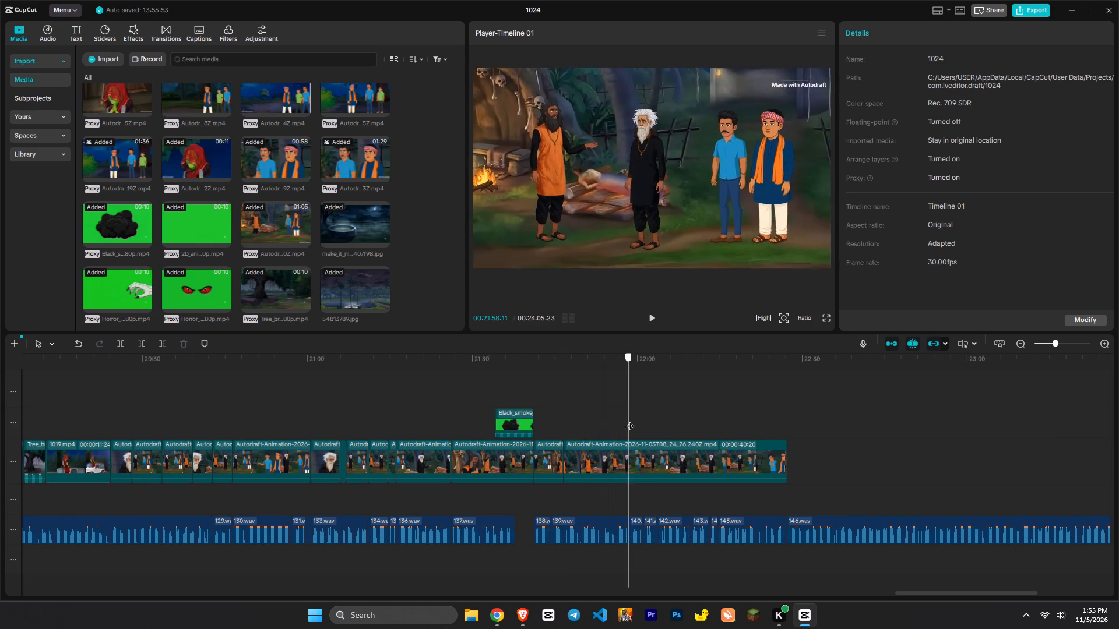
pyautogui.moveTo(630, 420); pyautogui.dragTo(644, 419)
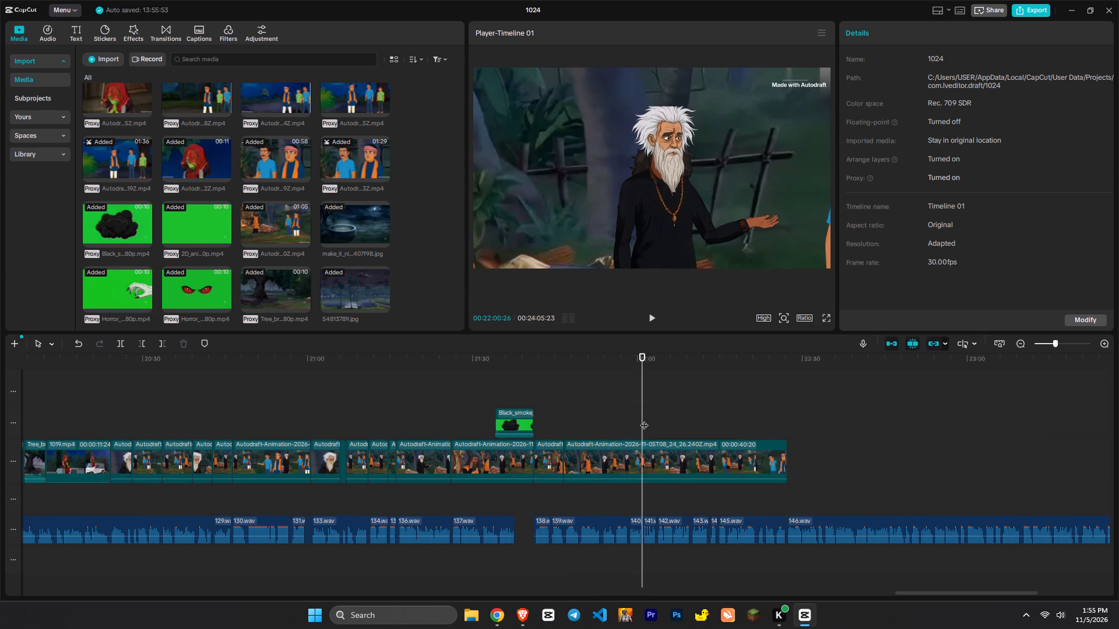
pyautogui.press('c')
pyautogui.moveTo(668, 454); pyautogui.dragTo(582, 455)
# Play the moved piece against narration 139.wav and split it at 21:53:14.
pyautogui.click(567, 417)
pyautogui.press('space')
pyautogui.write('x')
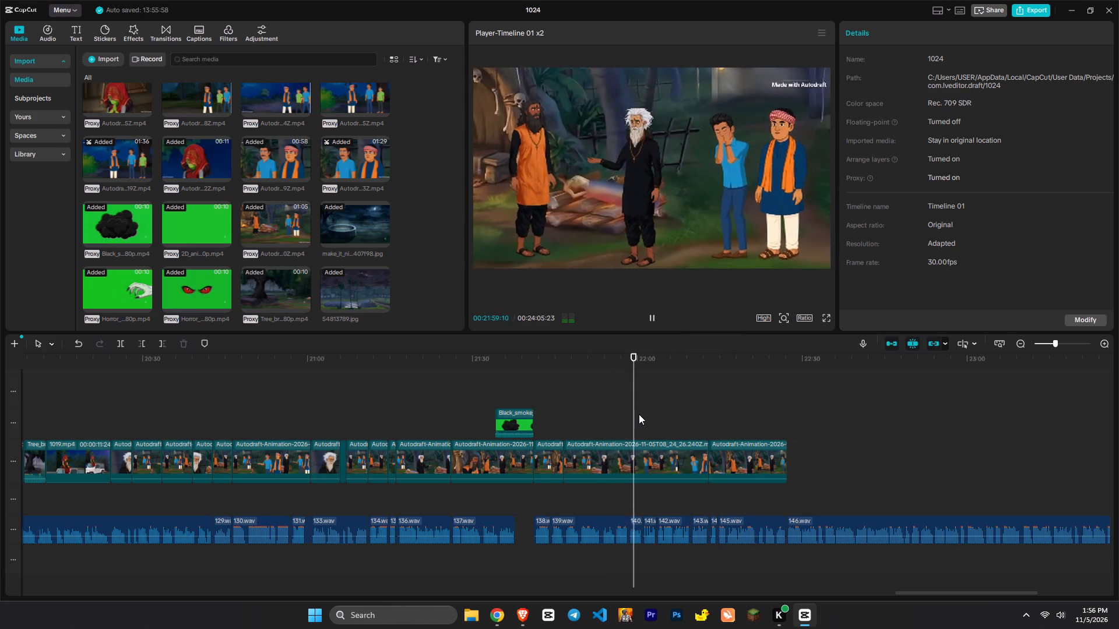
pyautogui.click(602, 419)
pyautogui.press('space')
pyautogui.write('x')
pyautogui.press('x')
pyautogui.click(601, 429)
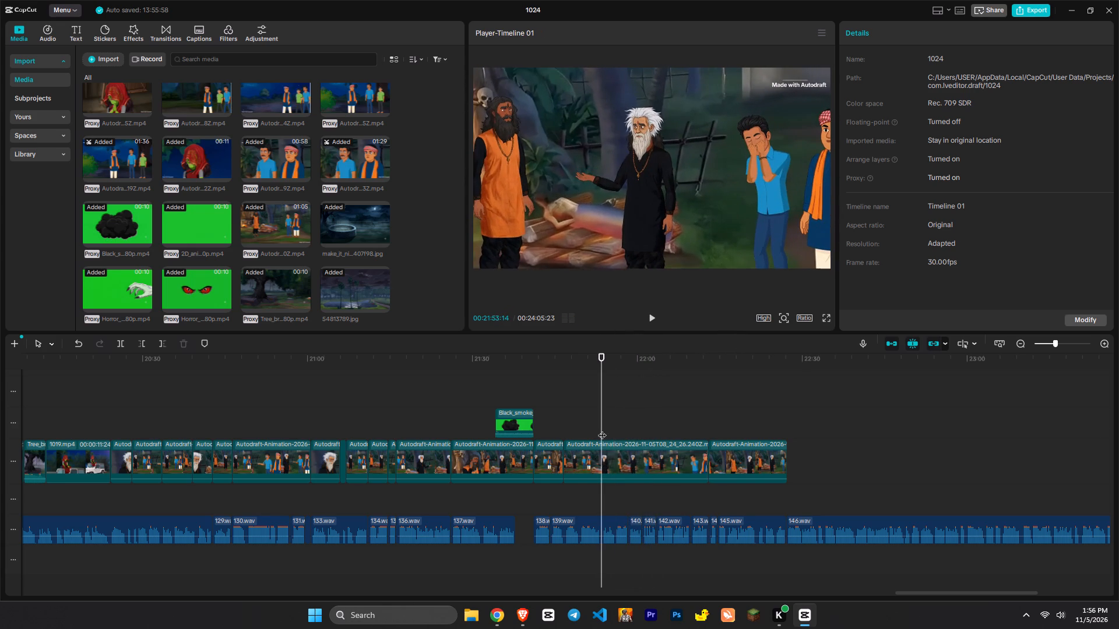
pyautogui.click(610, 454)
pyautogui.press('c')
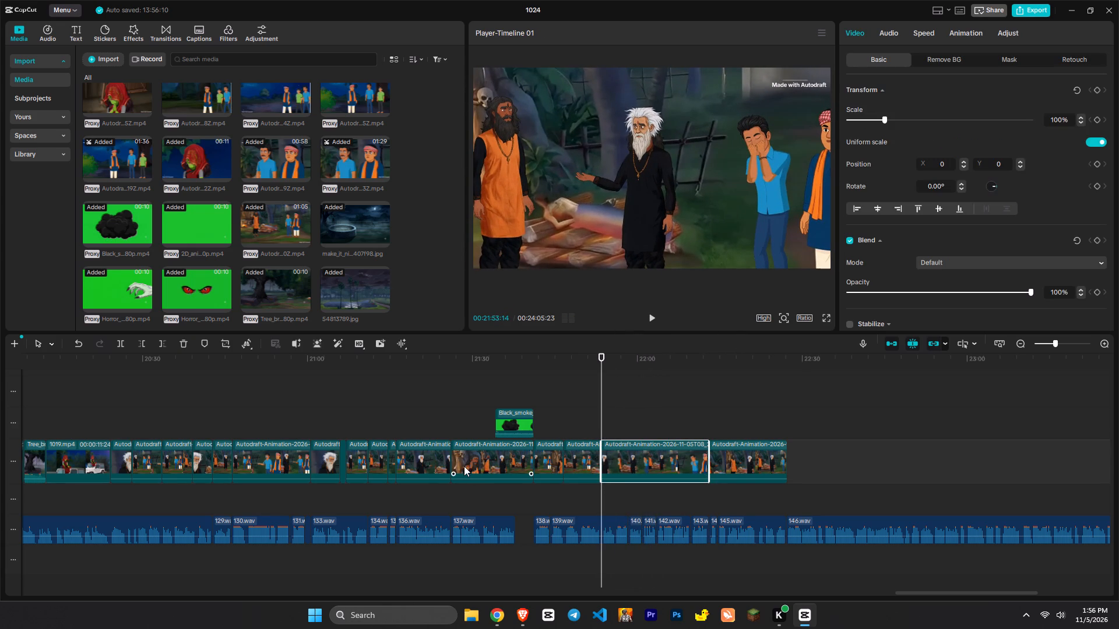
# Copy the scene clip above narration 137.wav and insert the copy into the main video track at 21:53:14.
pyautogui.click(487, 455)
pyautogui.hotkey('ctrl', 'c')
pyautogui.hotkey('ctrl', 'v')
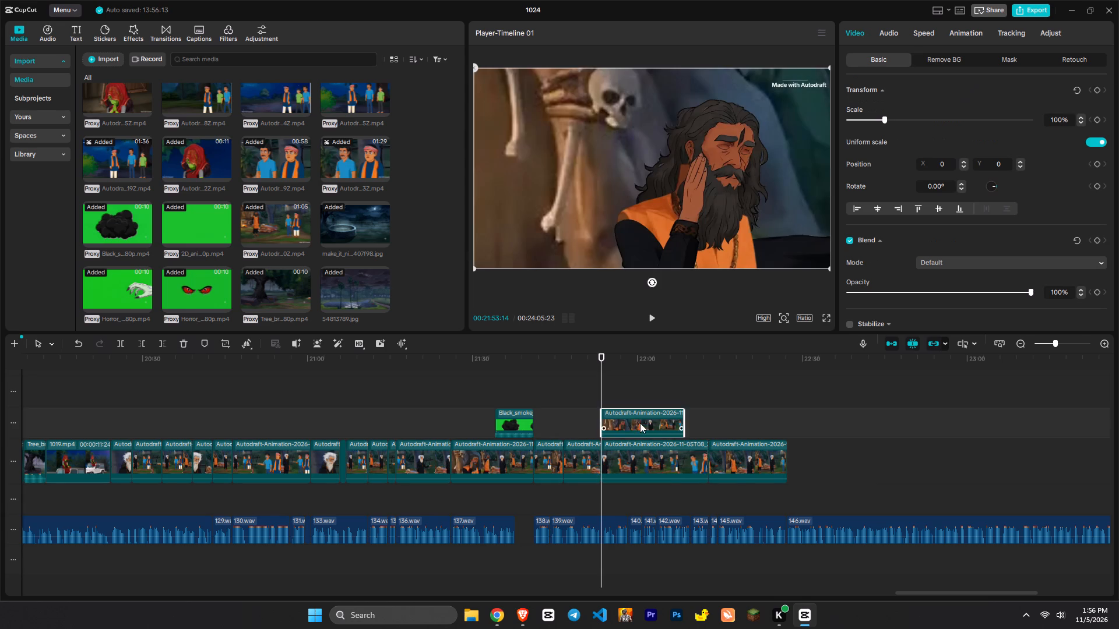
pyautogui.moveTo(642, 424); pyautogui.dragTo(644, 450)
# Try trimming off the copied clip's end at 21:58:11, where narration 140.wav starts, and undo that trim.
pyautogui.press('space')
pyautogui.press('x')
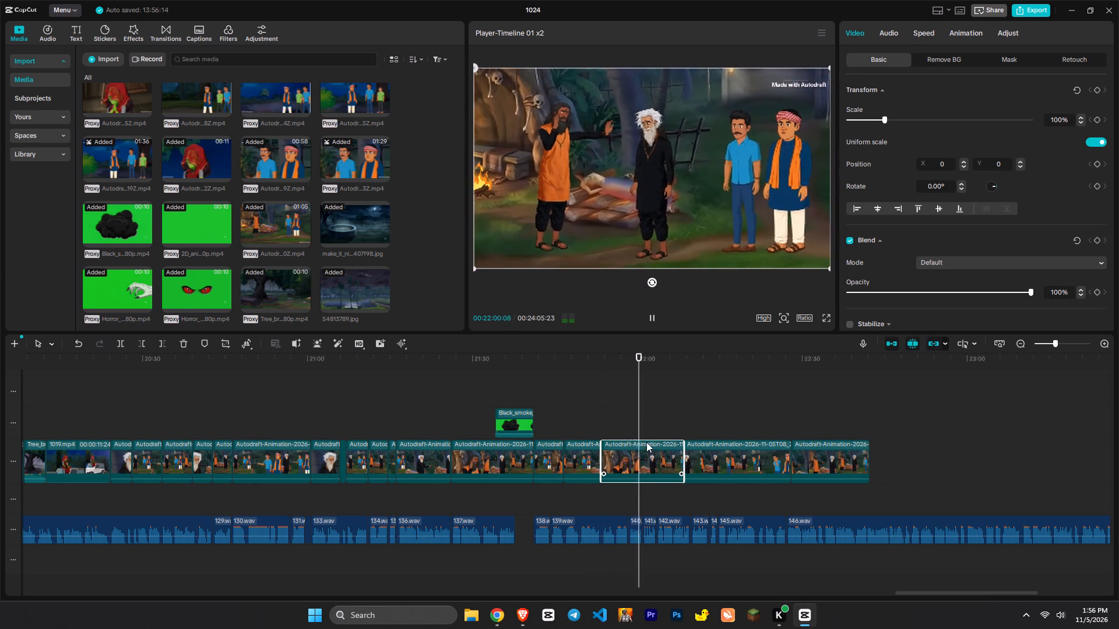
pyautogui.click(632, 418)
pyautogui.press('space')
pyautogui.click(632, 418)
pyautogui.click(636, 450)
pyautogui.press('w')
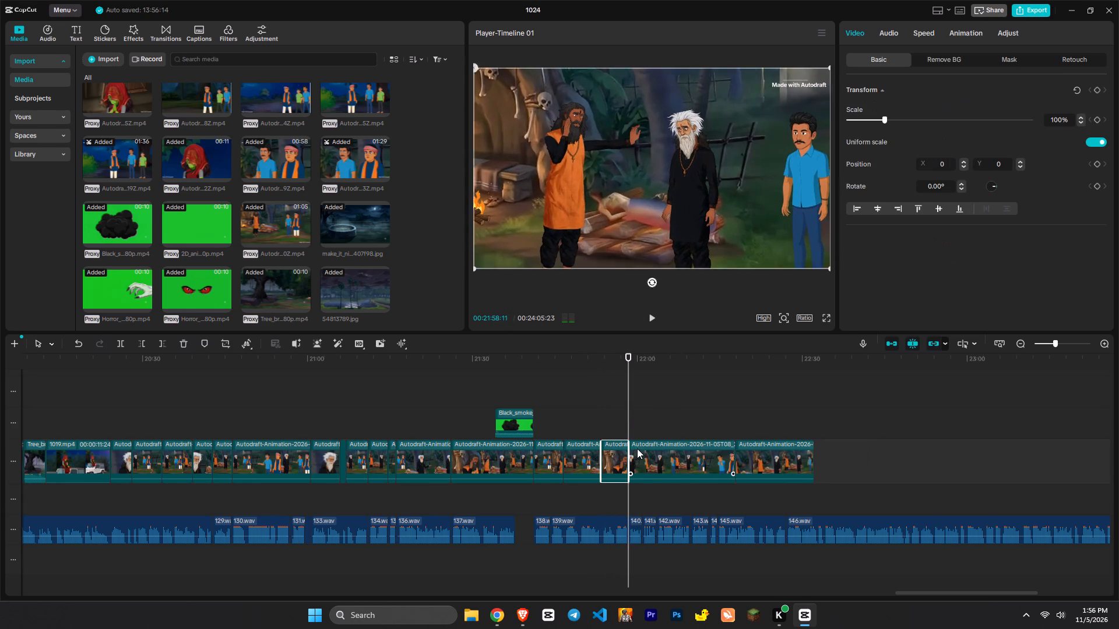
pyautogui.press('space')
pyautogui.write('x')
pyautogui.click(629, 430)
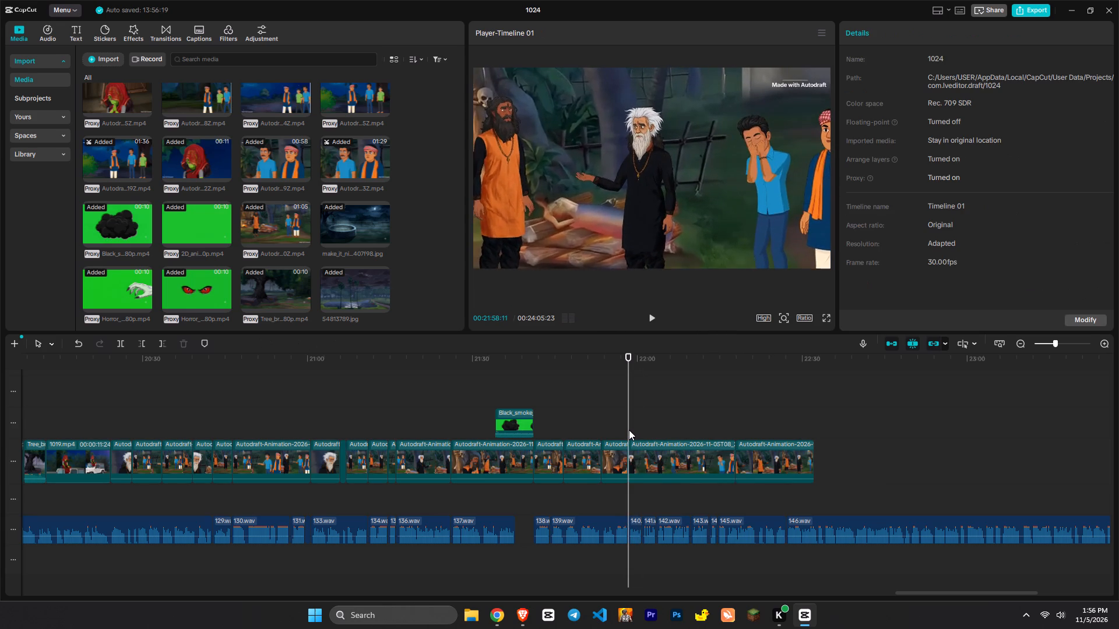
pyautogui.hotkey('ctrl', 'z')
# Split the copied clip at 21:58:11 and delete its rear piece.
pyautogui.click(625, 459)
pyautogui.press('c')
pyautogui.click(641, 433)
pyautogui.moveTo(641, 433); pyautogui.dragTo(660, 430)
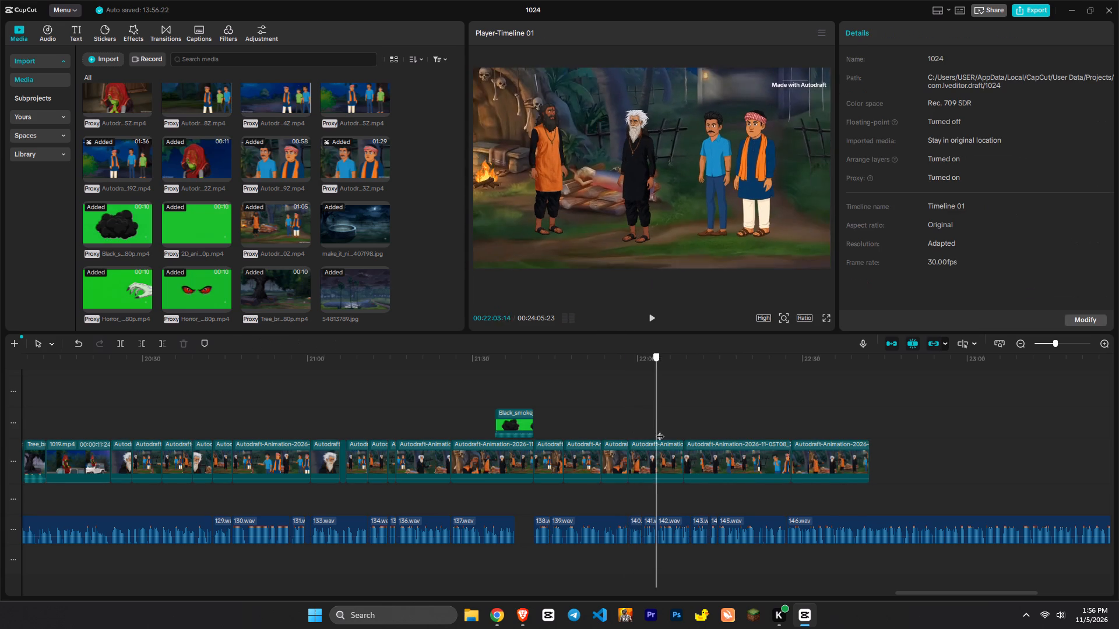
pyautogui.moveTo(660, 430); pyautogui.dragTo(668, 428)
pyautogui.click(663, 458)
pyautogui.press('Delete')
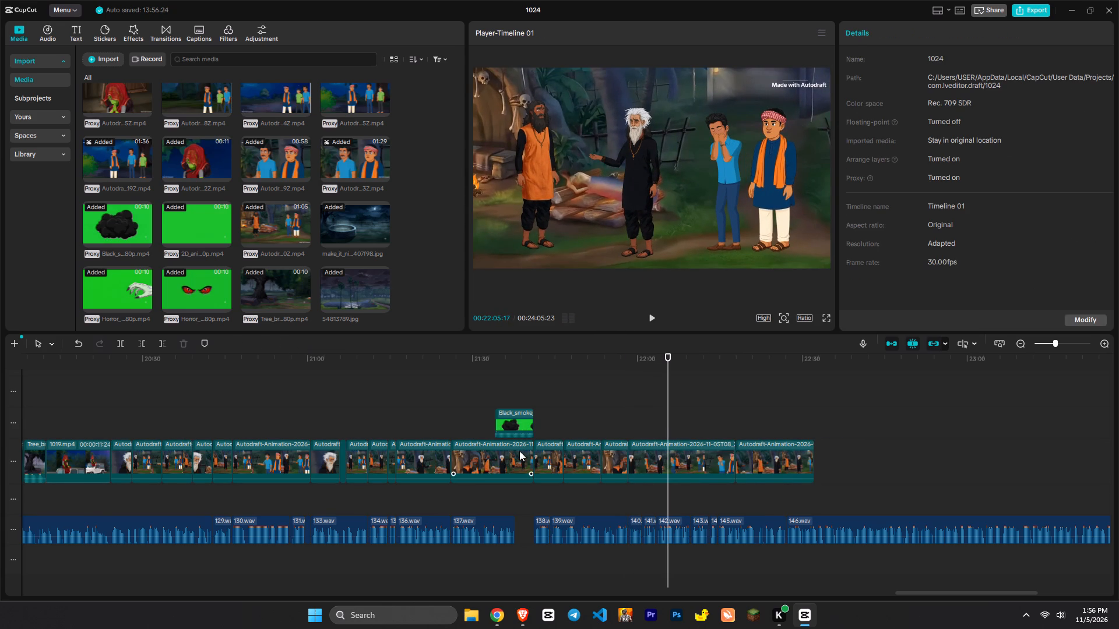
# Copy the orange-robed man's short shot above narration 138.wav and insert the copy into the main video track at 21:58:11.
pyautogui.click(540, 452)
pyautogui.hotkey('ctrl', 'c')
pyautogui.hotkey('ctrl', 'v')
pyautogui.moveTo(687, 416); pyautogui.dragTo(688, 443)
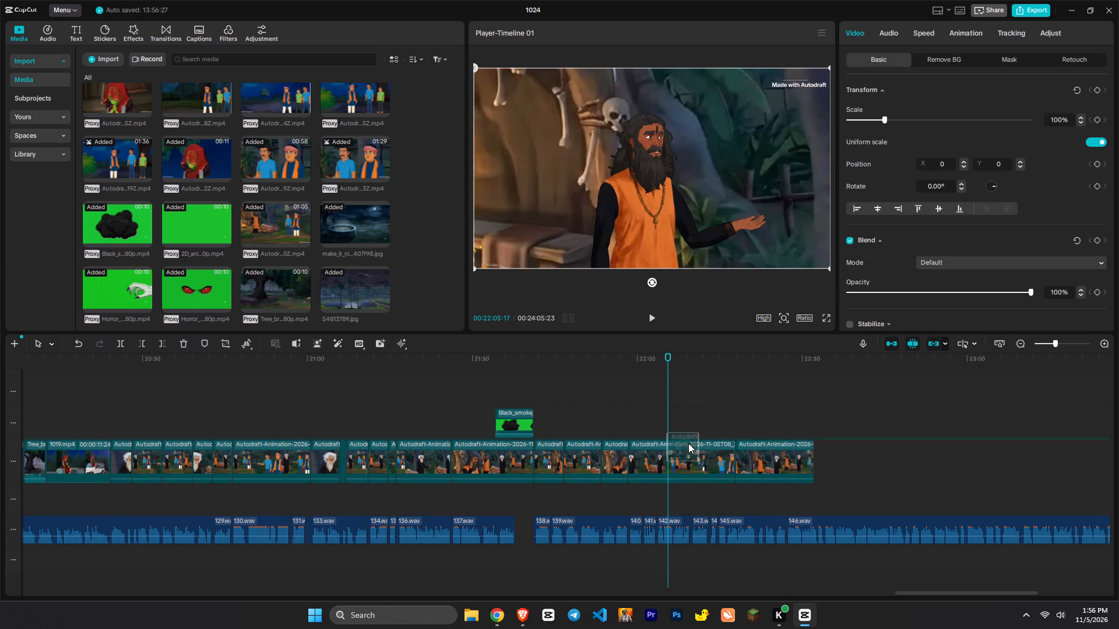
pyautogui.moveTo(688, 443); pyautogui.dragTo(688, 445)
pyautogui.moveTo(749, 451); pyautogui.dragTo(653, 462)
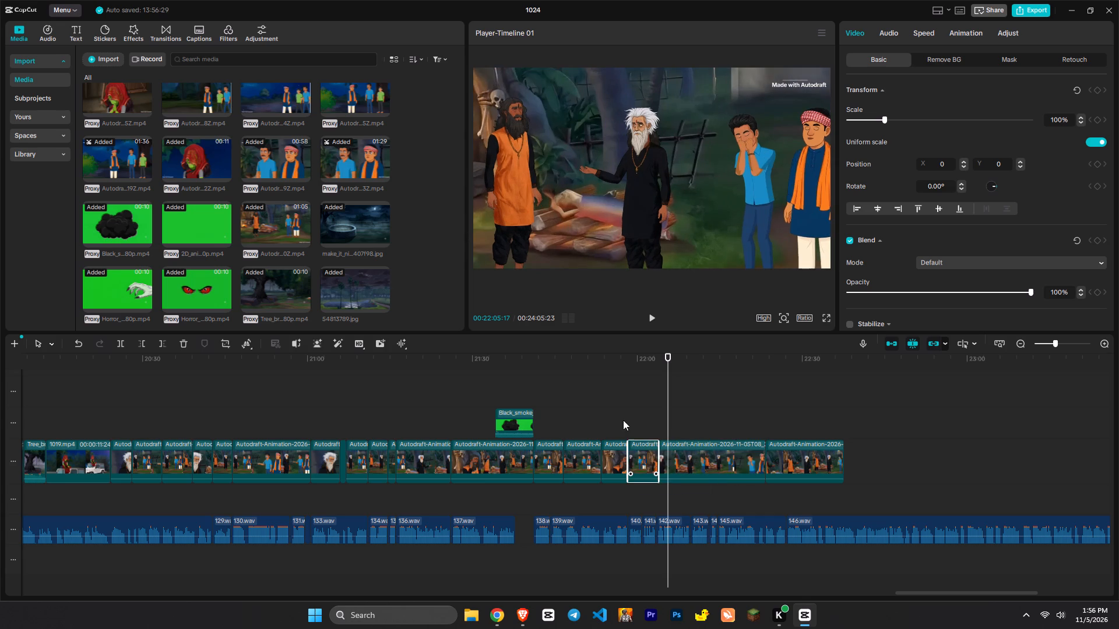
# Play the inserted shot and extend the following scene piece's start by about 7 seconds so it opens on the white-bearded man's close-up.
pyautogui.click(615, 410)
pyautogui.press('space')
pyautogui.press('x')
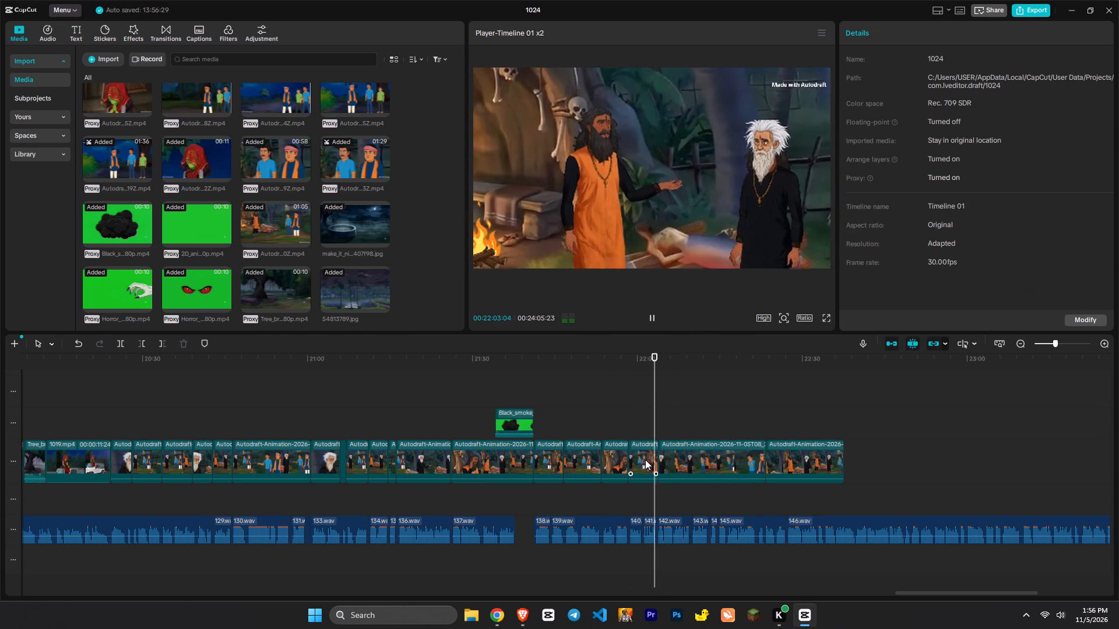
pyautogui.click(645, 460)
pyautogui.click(657, 426)
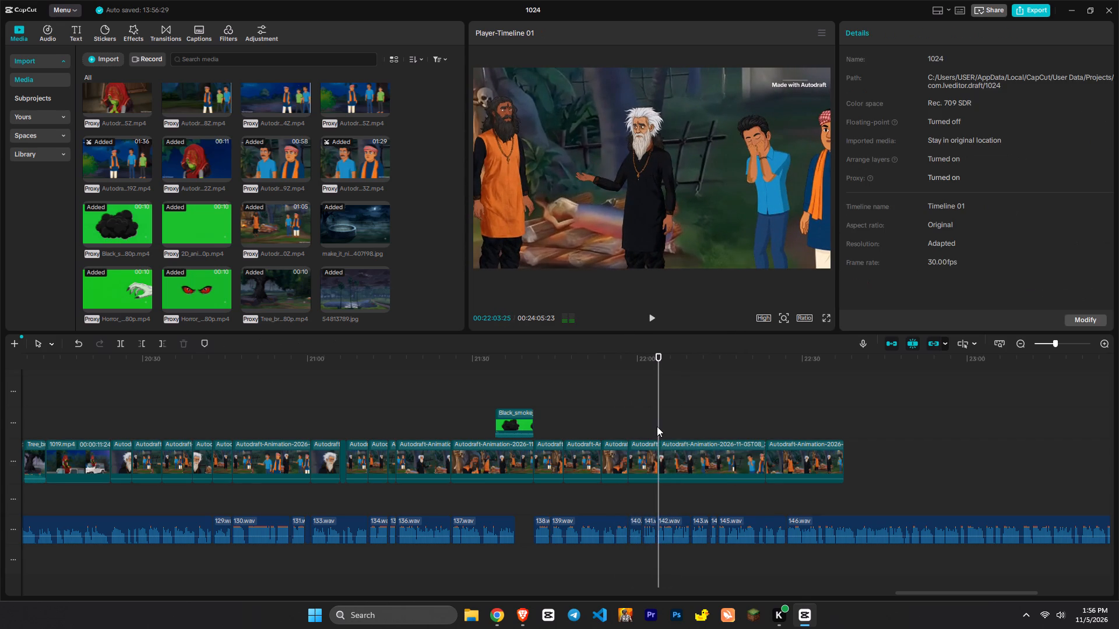
pyautogui.click(674, 460)
pyautogui.moveTo(658, 457); pyautogui.dragTo(618, 474)
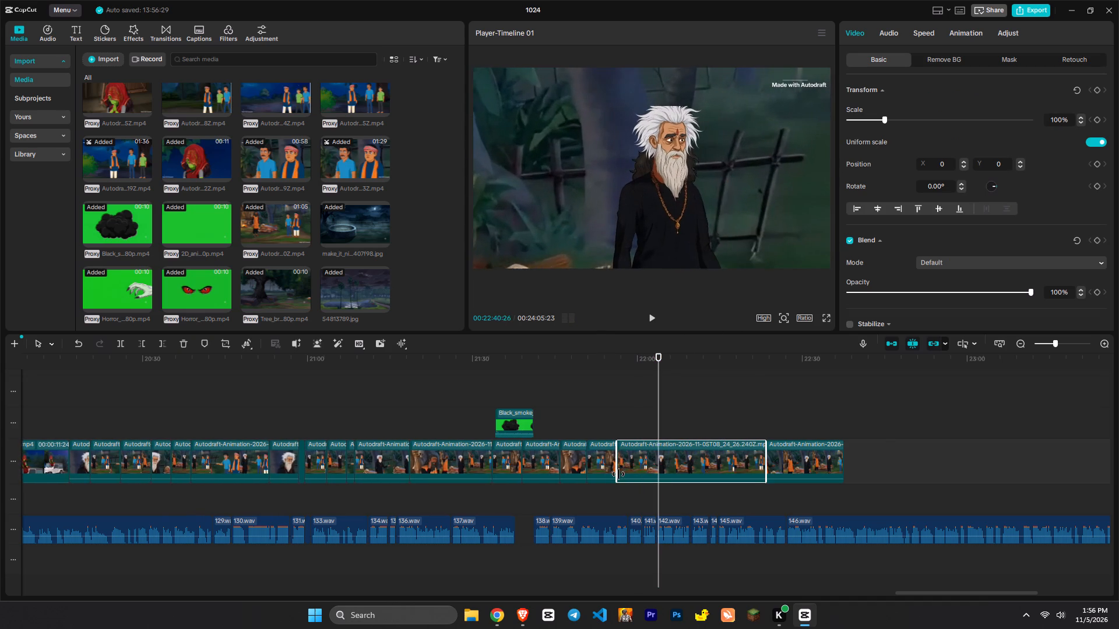
pyautogui.moveTo(618, 474); pyautogui.dragTo(618, 474)
# Play the extended piece against narration 142.wav and 143.wav and split it at about 22:12:24.
pyautogui.press('space')
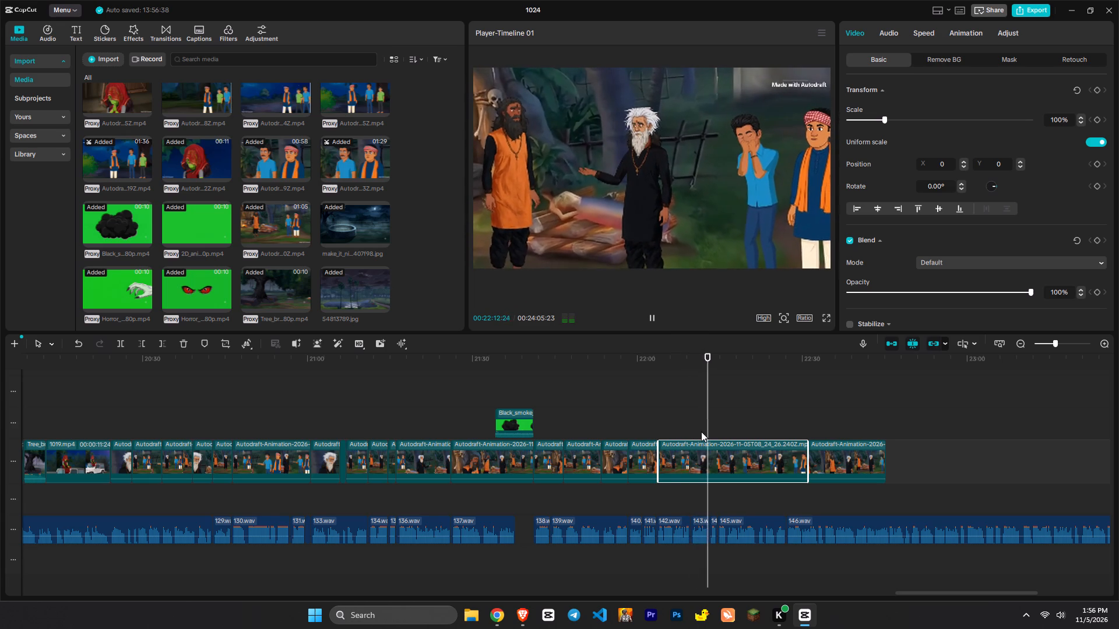
pyautogui.press('space')
pyautogui.press('c')
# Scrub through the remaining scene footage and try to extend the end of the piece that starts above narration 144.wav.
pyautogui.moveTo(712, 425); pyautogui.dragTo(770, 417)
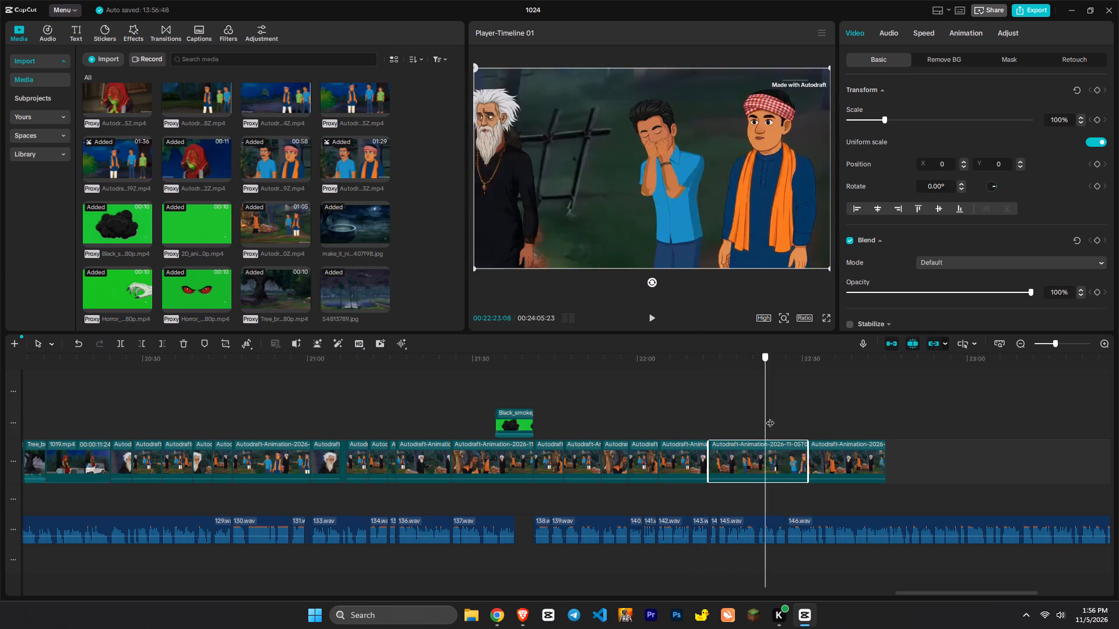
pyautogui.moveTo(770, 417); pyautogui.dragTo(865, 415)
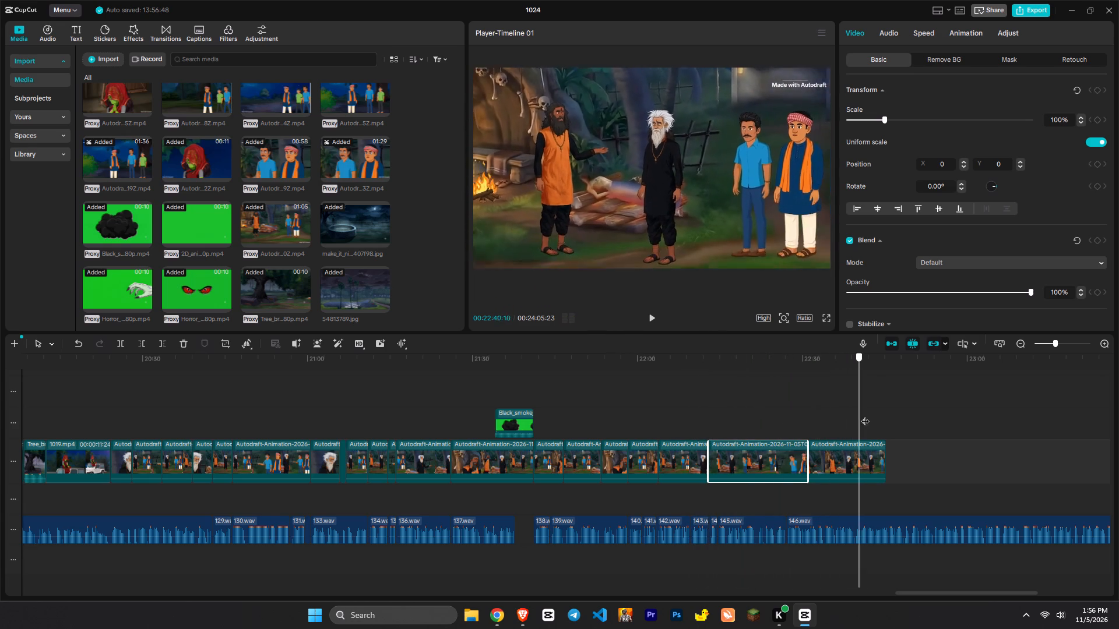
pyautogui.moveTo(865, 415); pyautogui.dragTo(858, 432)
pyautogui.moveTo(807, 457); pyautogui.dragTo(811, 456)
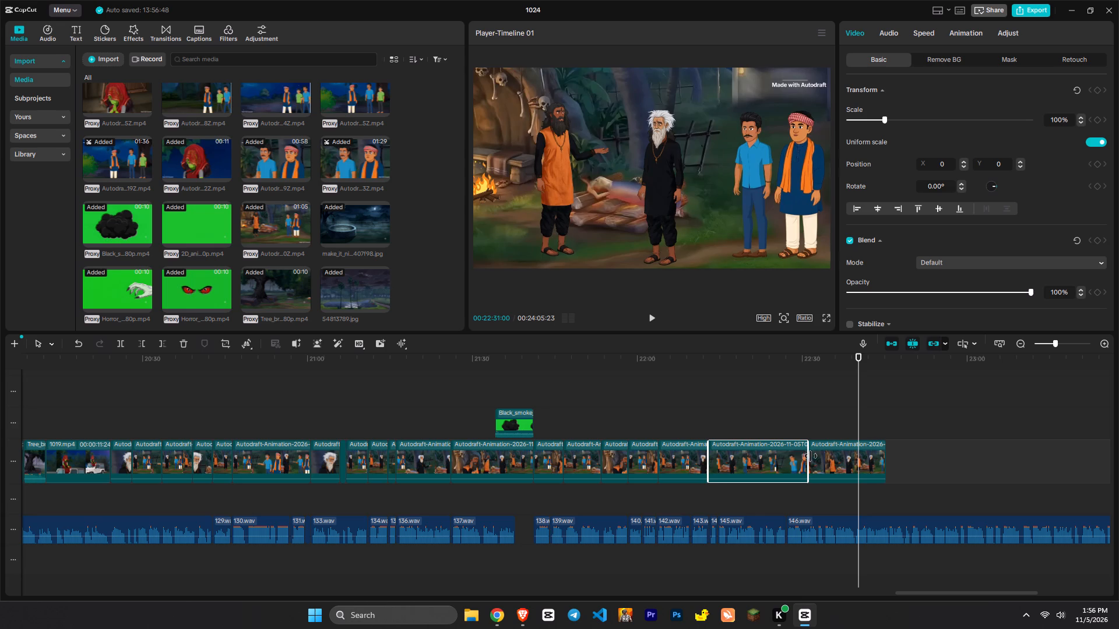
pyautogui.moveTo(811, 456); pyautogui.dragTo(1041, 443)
# Play the scene piece against narration 144.wav and 145.wav to check its shot.
pyautogui.click(747, 419)
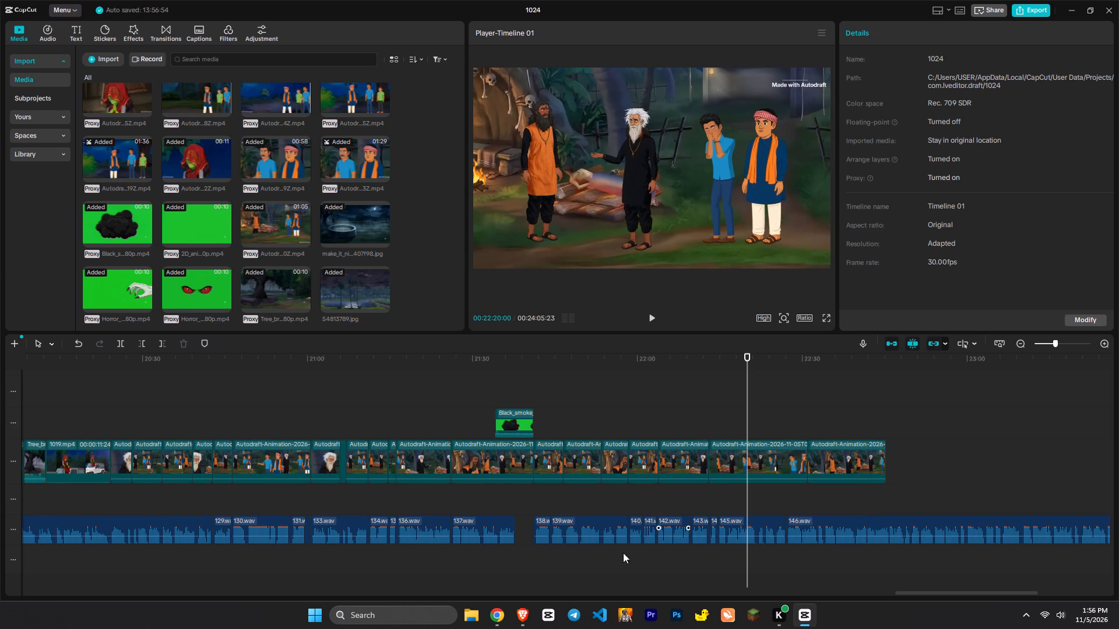
pyautogui.click(709, 426)
pyautogui.click(724, 452)
pyautogui.press('space')
pyautogui.press('x')
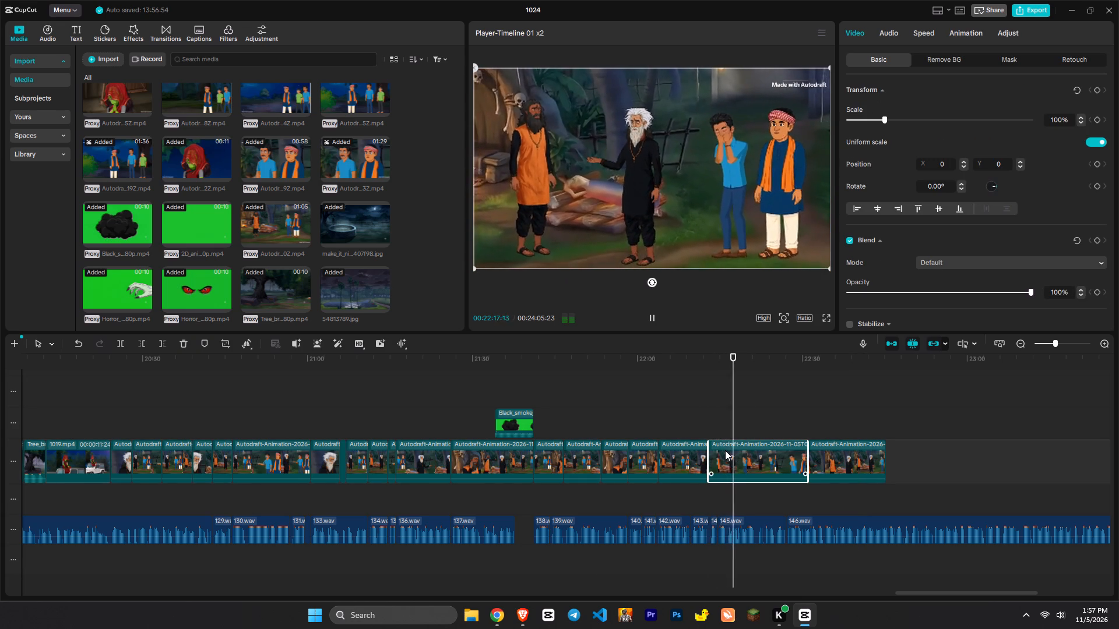
pyautogui.press('space')
# In Autodraft in the Brave browser, close the download notice and remove the B end frame from the villagers' camera clip starting at 55 s.
pyautogui.click(529, 621)
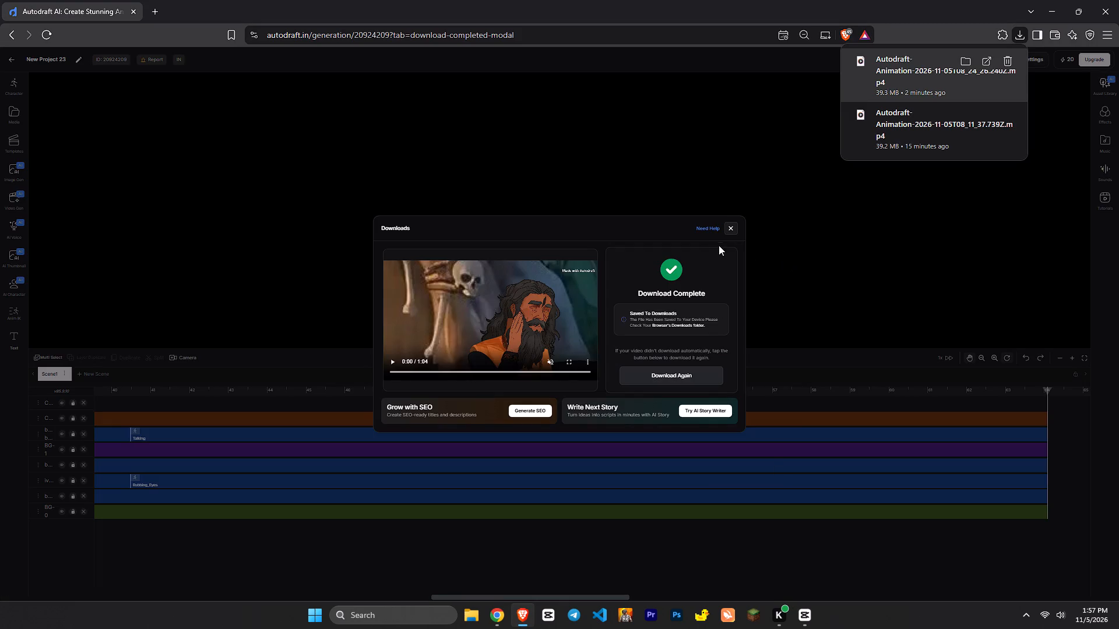
pyautogui.click(731, 232)
pyautogui.scroll(2, 867, 532)
pyautogui.click(867, 401)
pyautogui.click(872, 420)
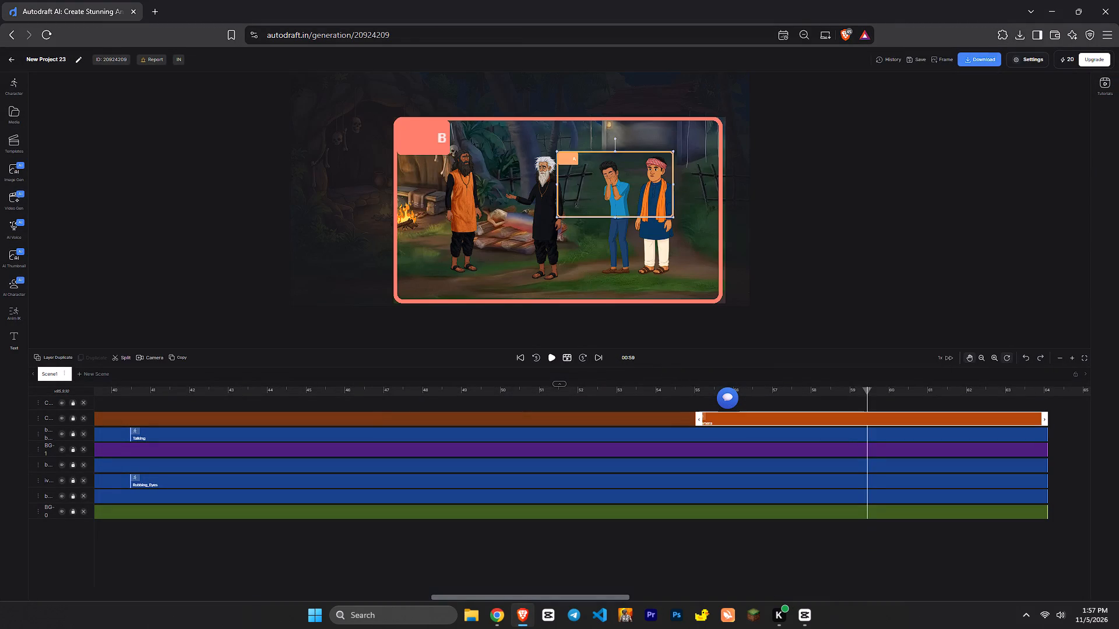
pyautogui.click(523, 75)
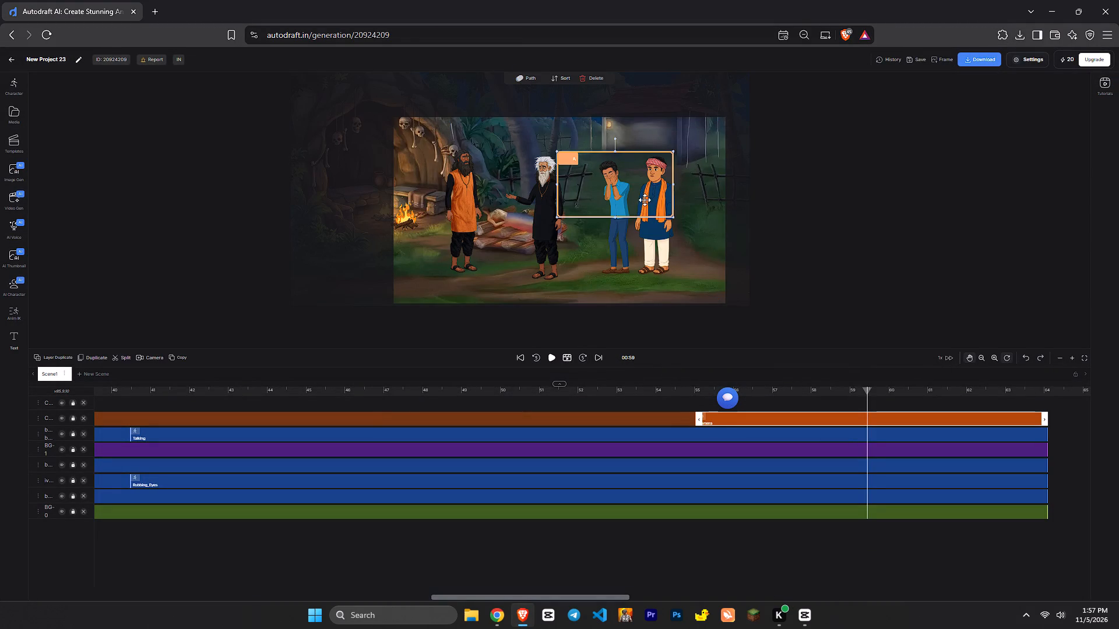
pyautogui.click(700, 394)
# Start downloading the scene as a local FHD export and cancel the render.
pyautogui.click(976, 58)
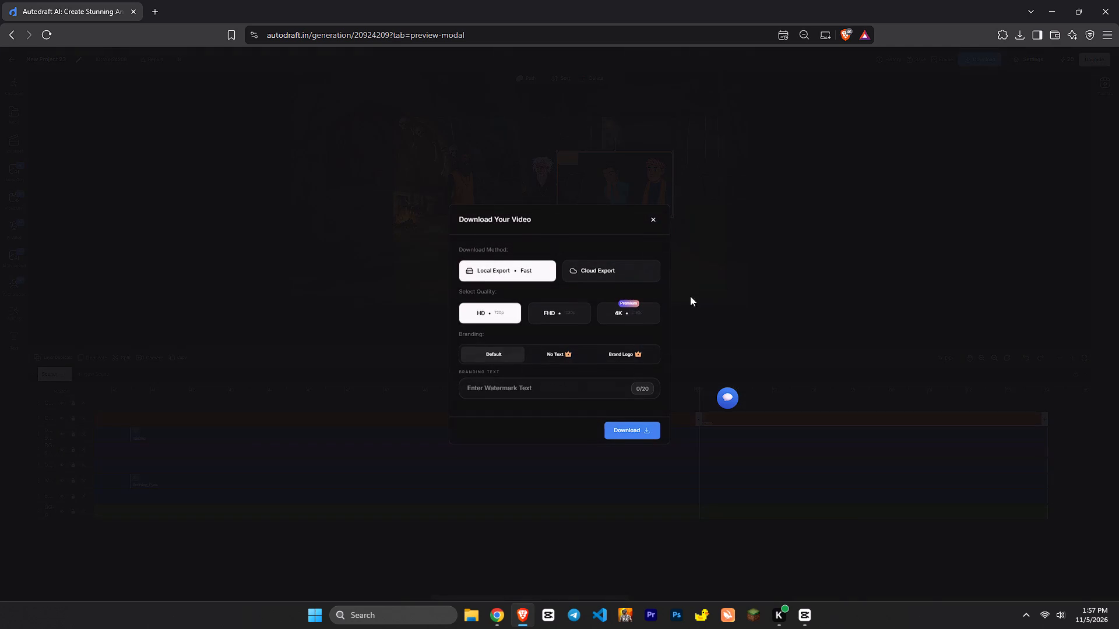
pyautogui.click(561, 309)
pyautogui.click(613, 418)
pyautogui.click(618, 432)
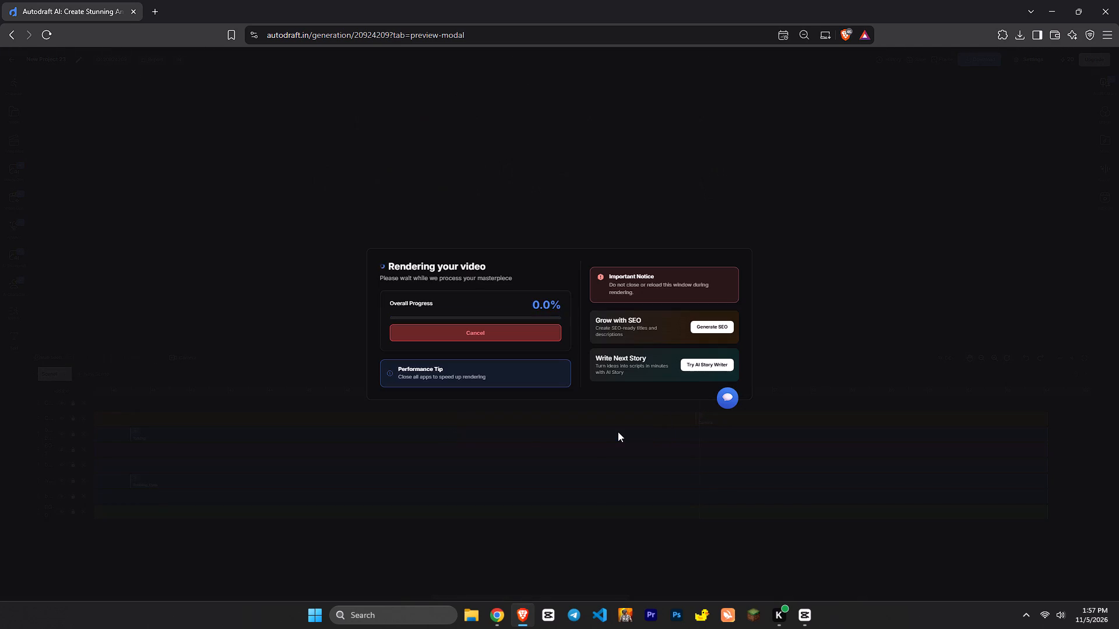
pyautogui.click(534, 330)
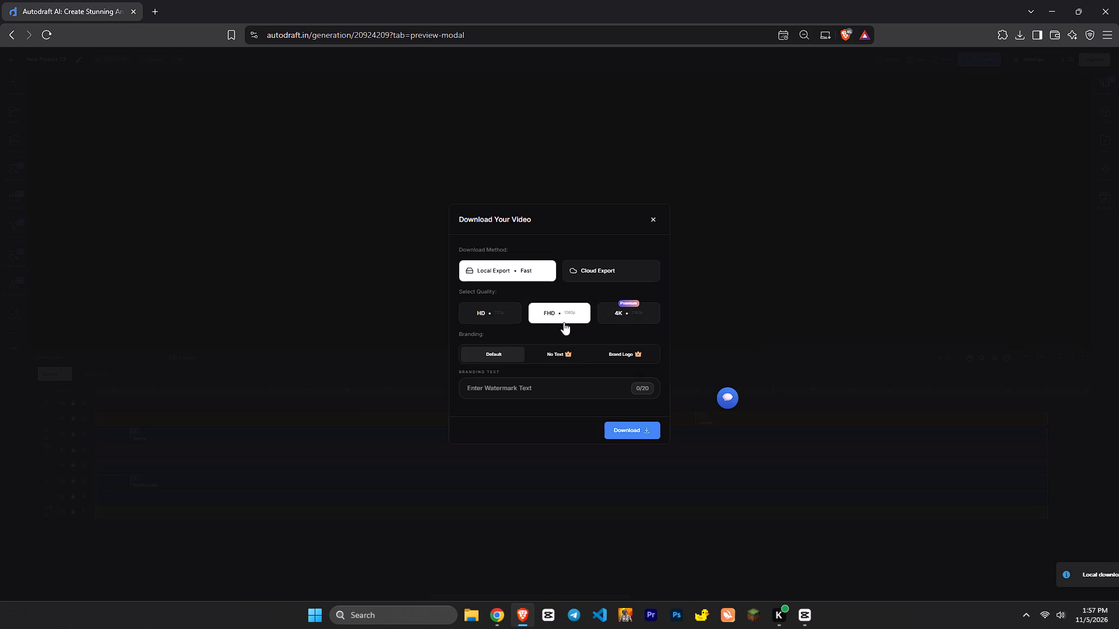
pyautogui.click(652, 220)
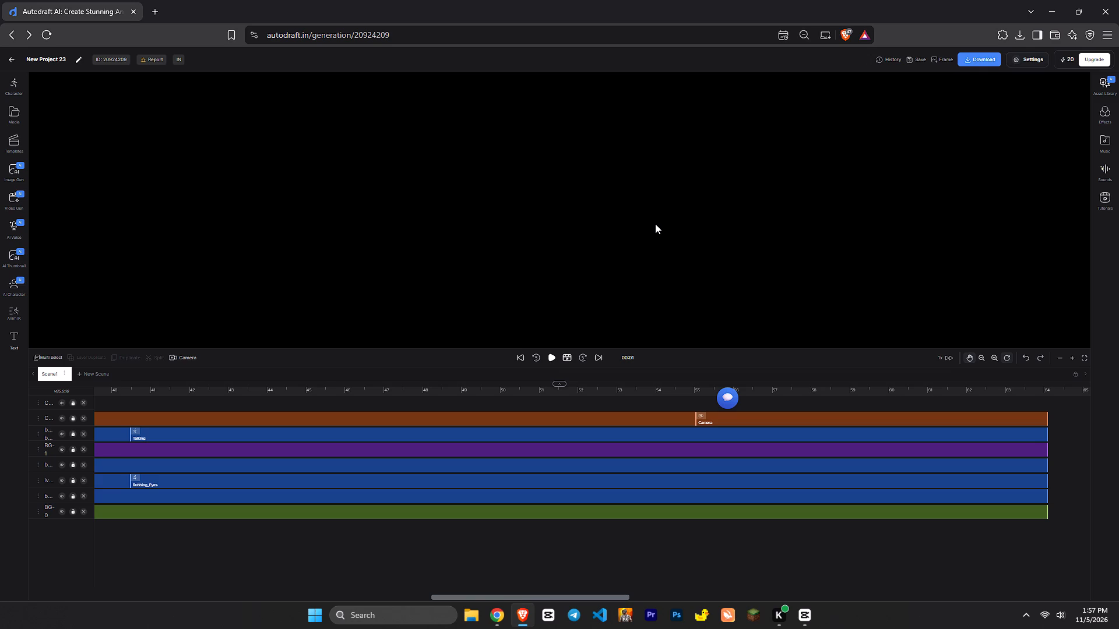
pyautogui.click(277, 390)
pyautogui.press('space')
pyautogui.press('c')
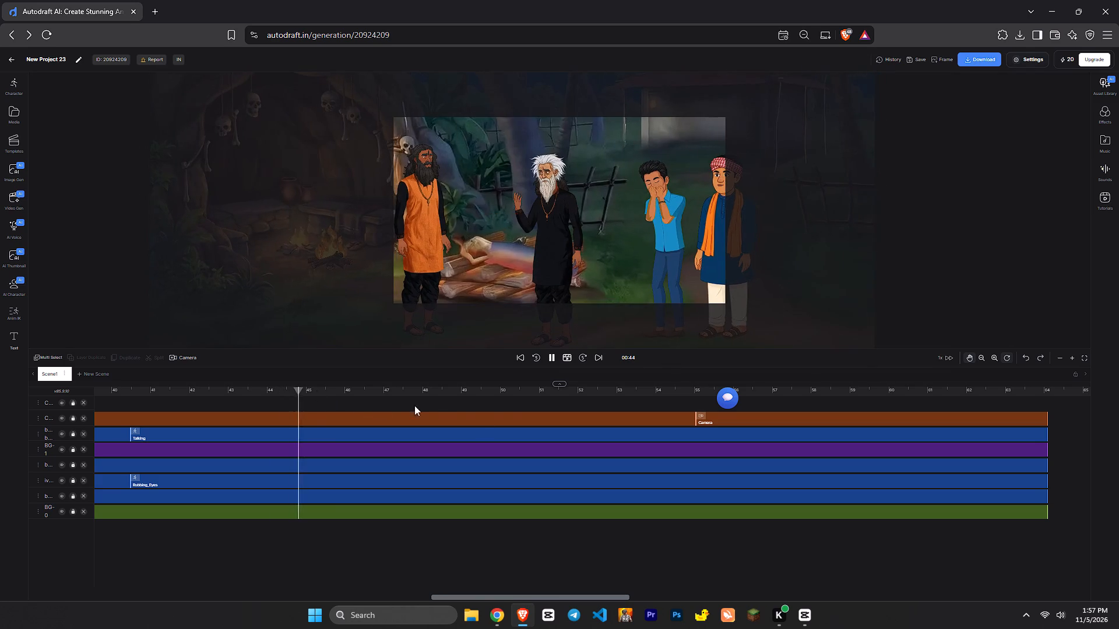
pyautogui.click(502, 397)
pyautogui.moveTo(502, 397); pyautogui.dragTo(554, 399)
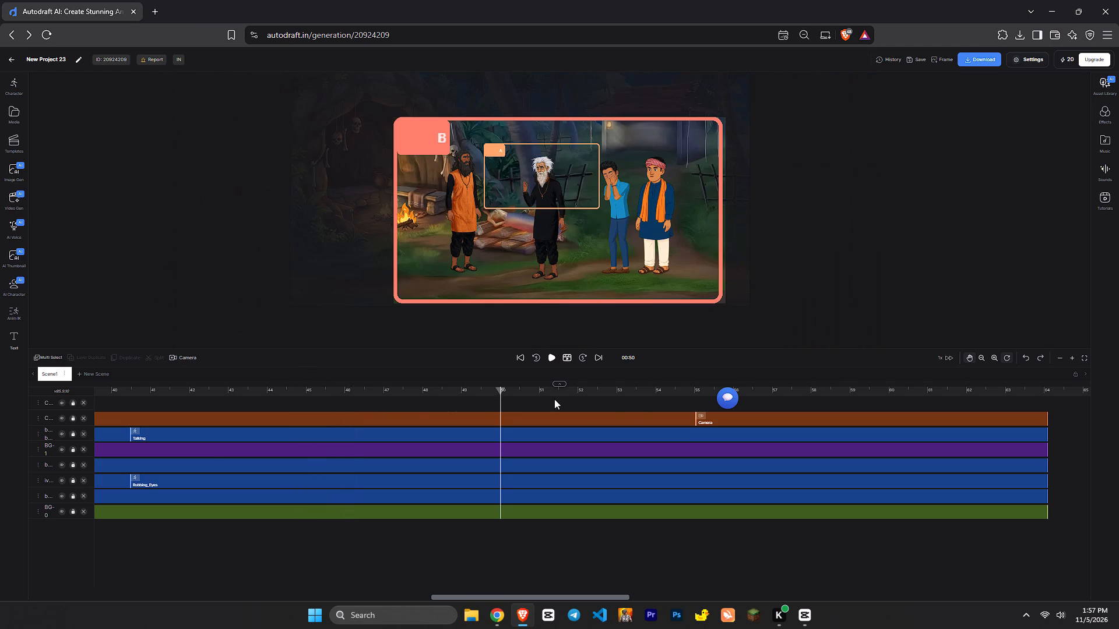
pyautogui.moveTo(554, 399); pyautogui.dragTo(699, 406)
pyautogui.moveTo(502, 394); pyautogui.dragTo(843, 439)
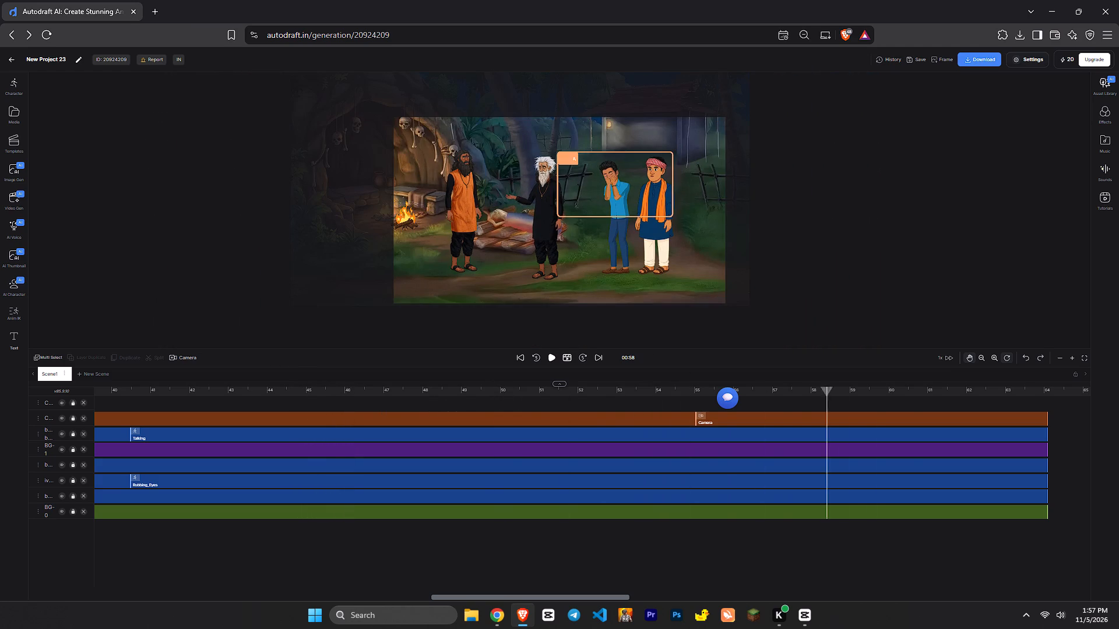
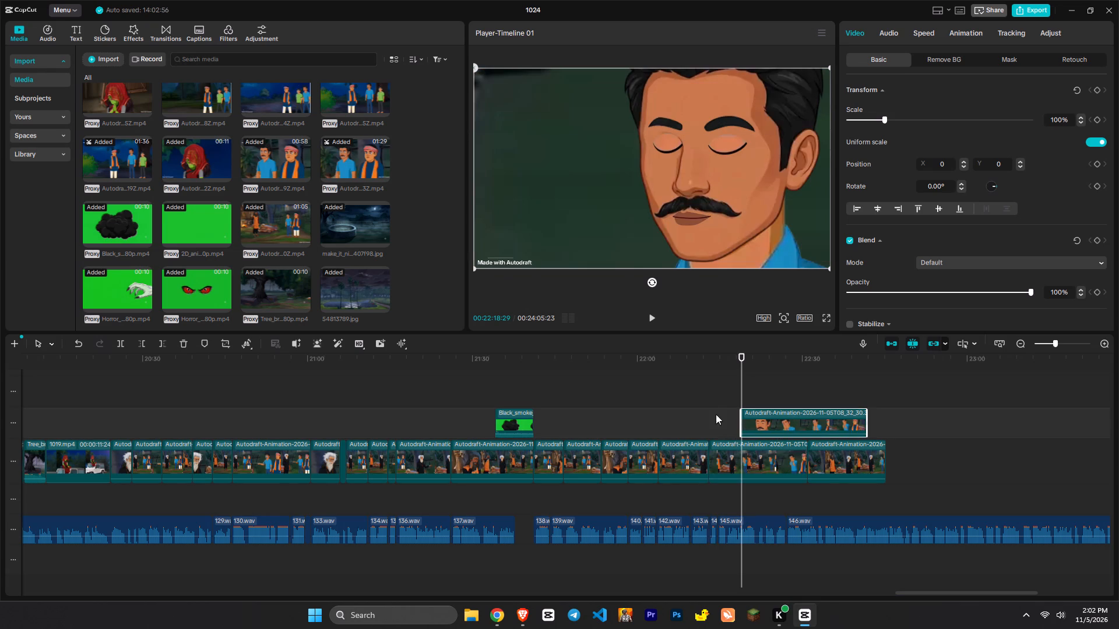
pyautogui.click(706, 405)
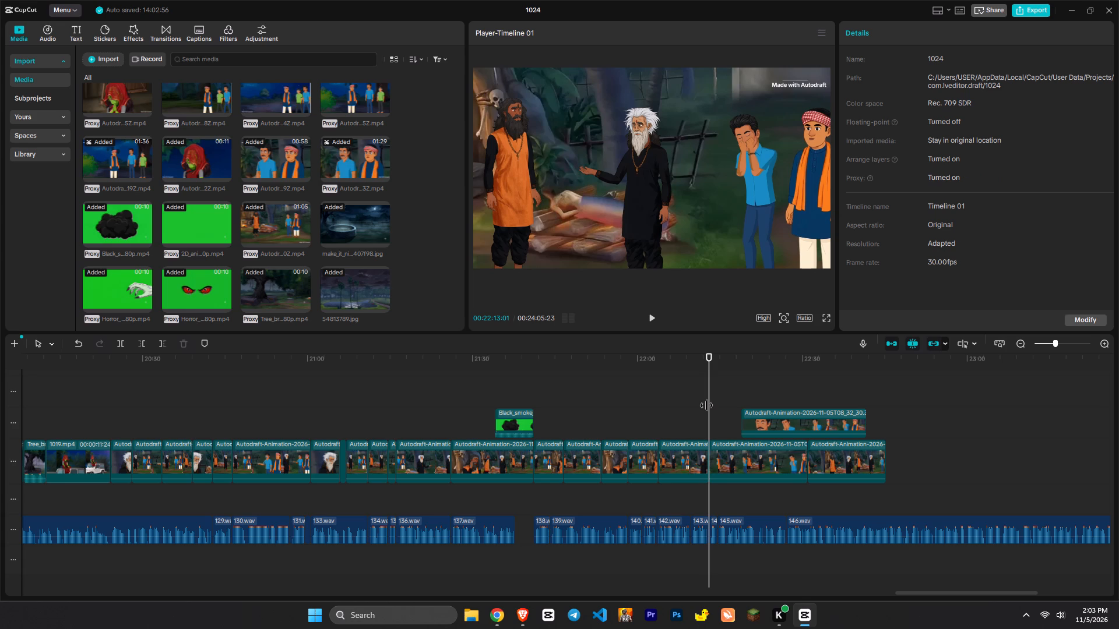
pyautogui.moveTo(795, 426); pyautogui.dragTo(741, 455)
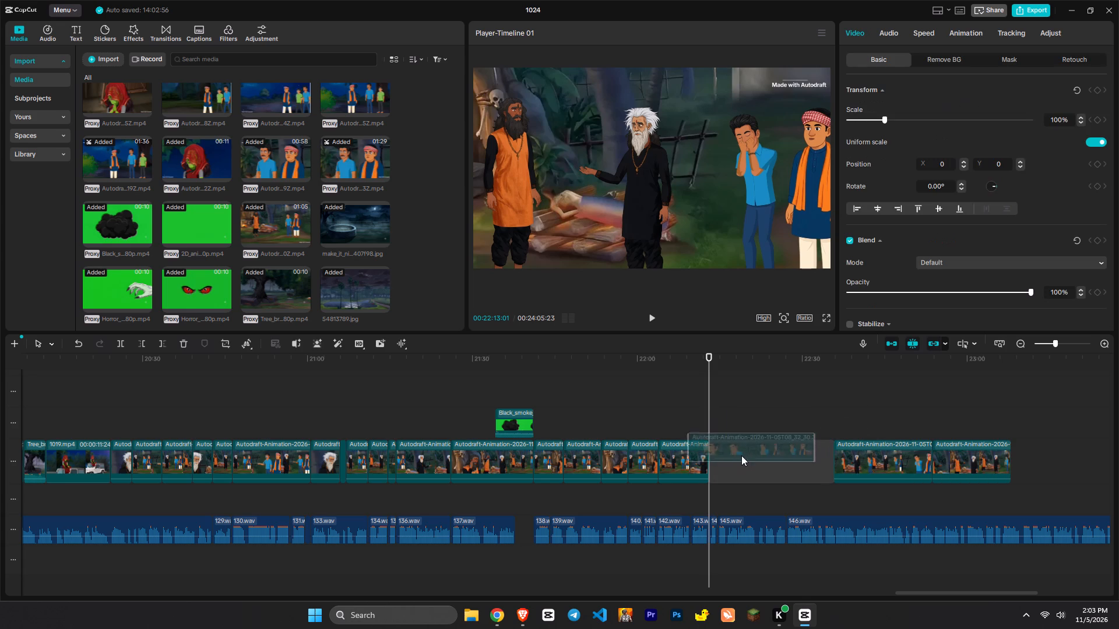
pyautogui.moveTo(741, 455); pyautogui.dragTo(741, 459)
# Play through the inserted clip, then duplicate it and insert the copy on the main track directly after it, at about 22:35.
pyautogui.click(698, 428)
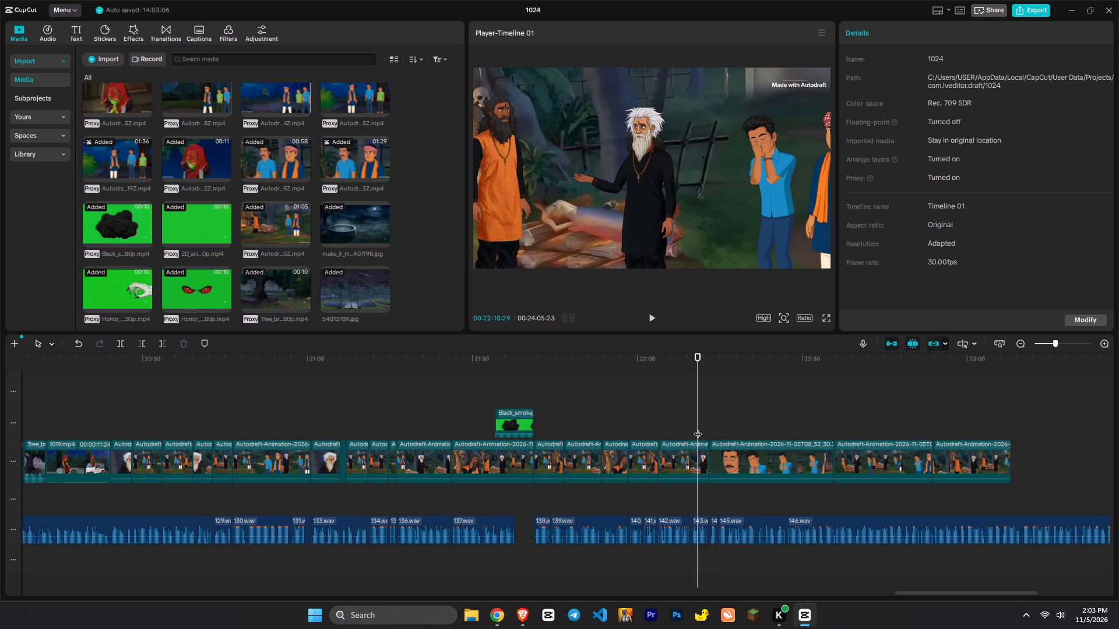
pyautogui.press('space')
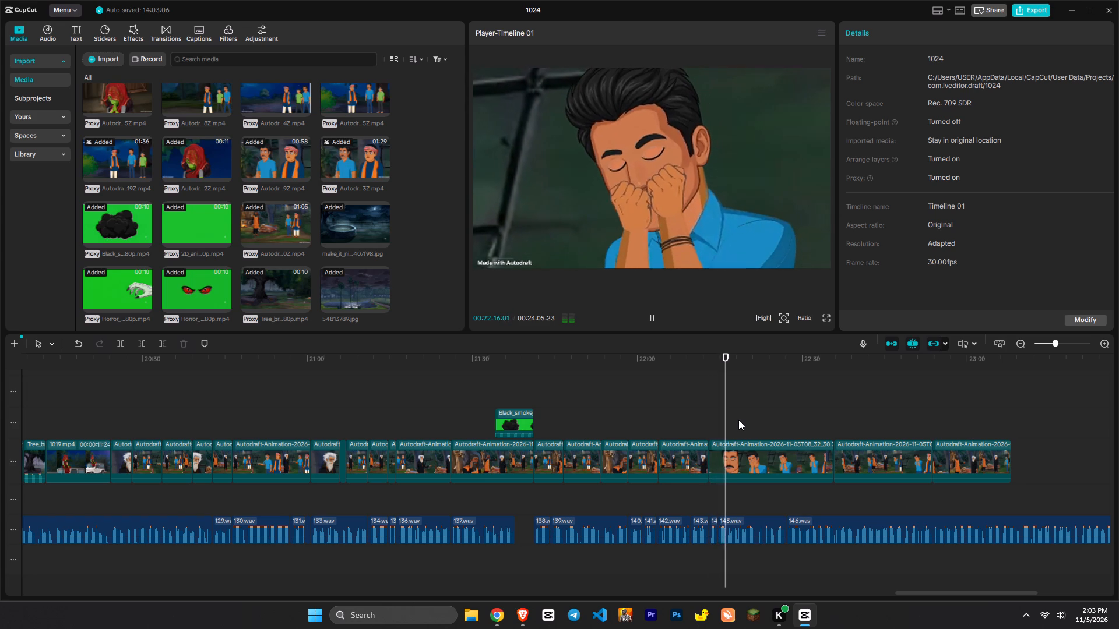
pyautogui.press('space')
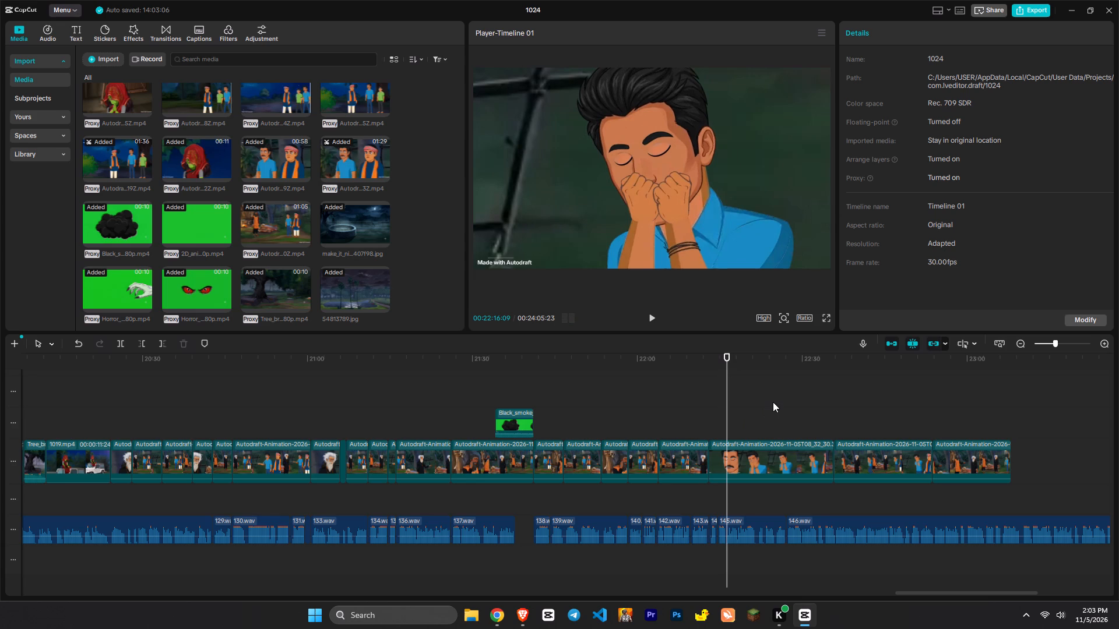
pyautogui.press('x')
pyautogui.press('x')
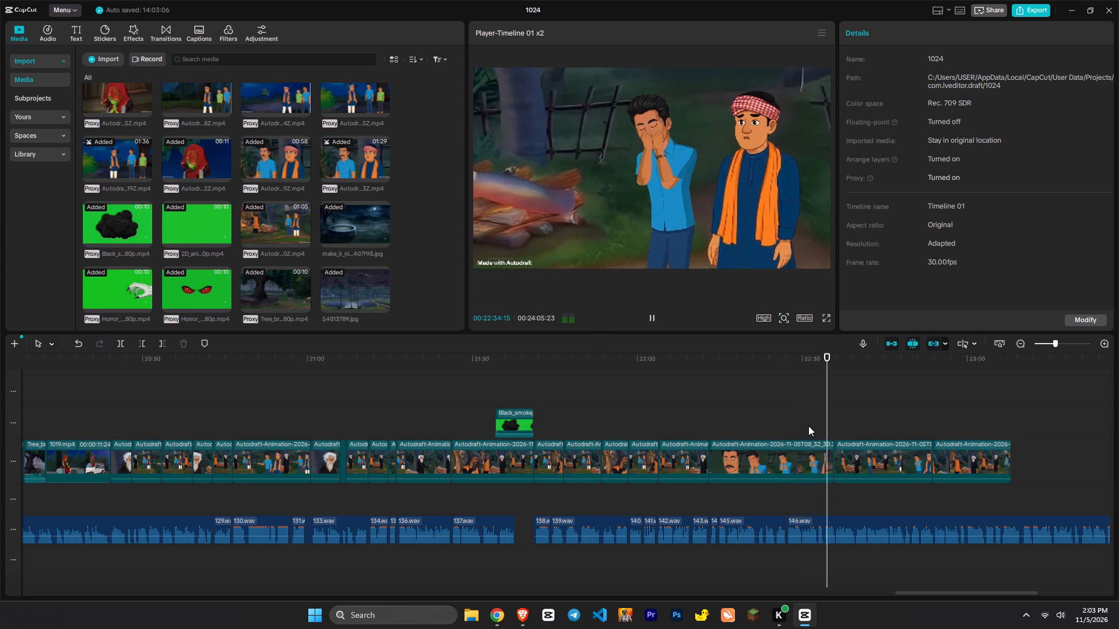
pyautogui.click(830, 415)
pyautogui.click(830, 415)
pyautogui.keyDown('ctrl'); pyautogui.click(805, 456); pyautogui.keyUp('ctrl')
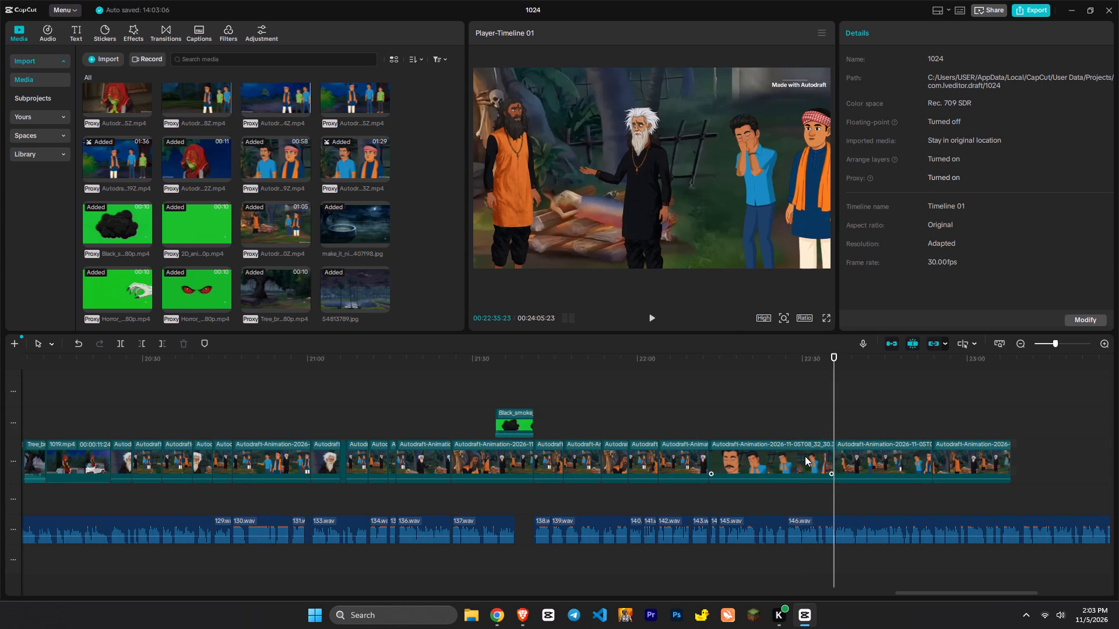
pyautogui.hotkey('ctrl', 'c')
pyautogui.hotkey('ctrl', 'v')
pyautogui.moveTo(896, 427); pyautogui.dragTo(878, 476)
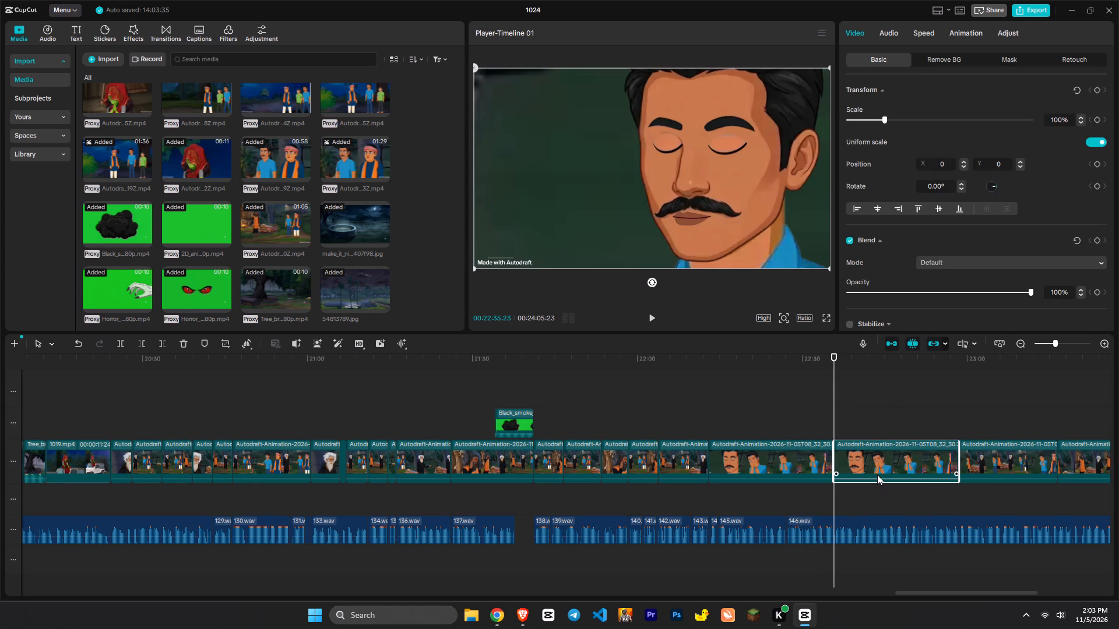
# Play the duplicated clip against the narration and trim off everything after about 22:48.
pyautogui.press('space')
pyautogui.write('x')
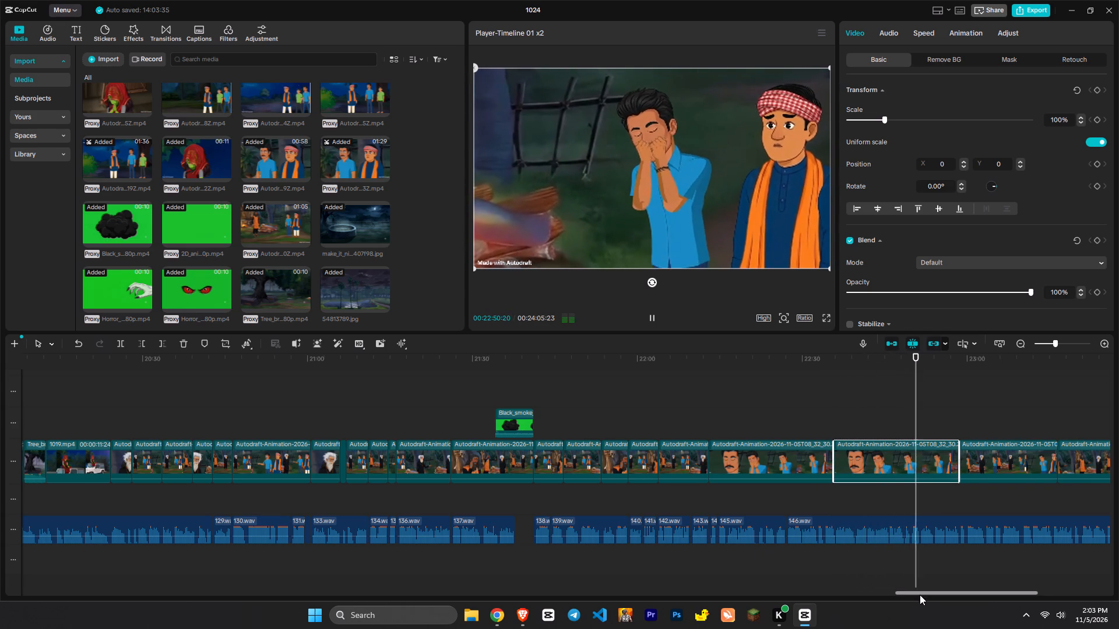
pyautogui.moveTo(922, 591); pyautogui.dragTo(958, 593)
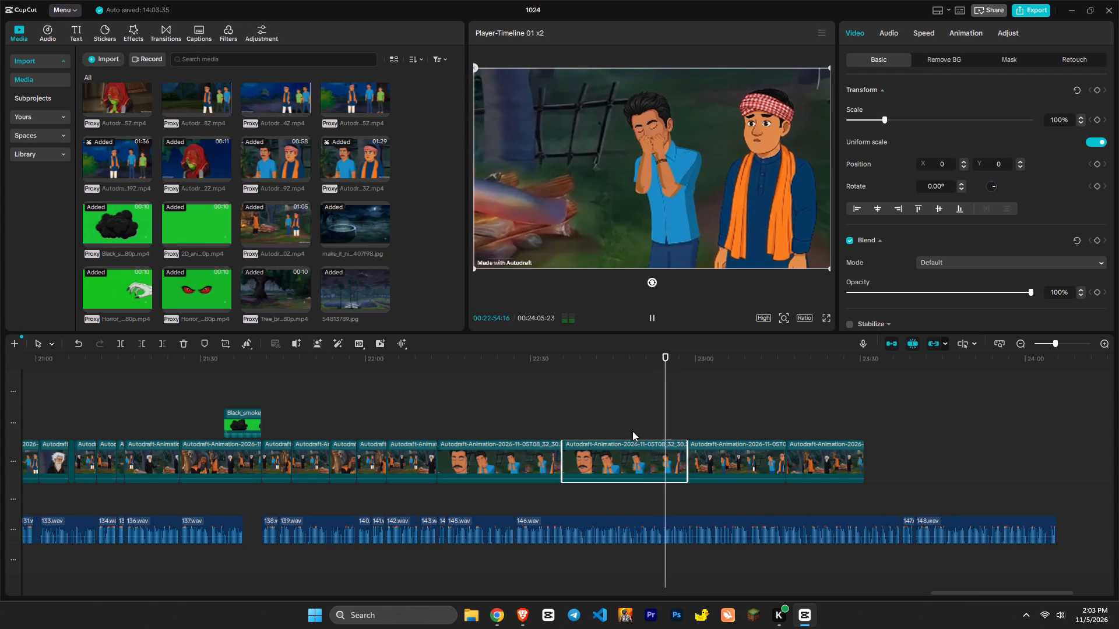
pyautogui.click(625, 424)
pyautogui.press('space')
pyautogui.write('x')
pyautogui.press('space')
pyautogui.click(645, 451)
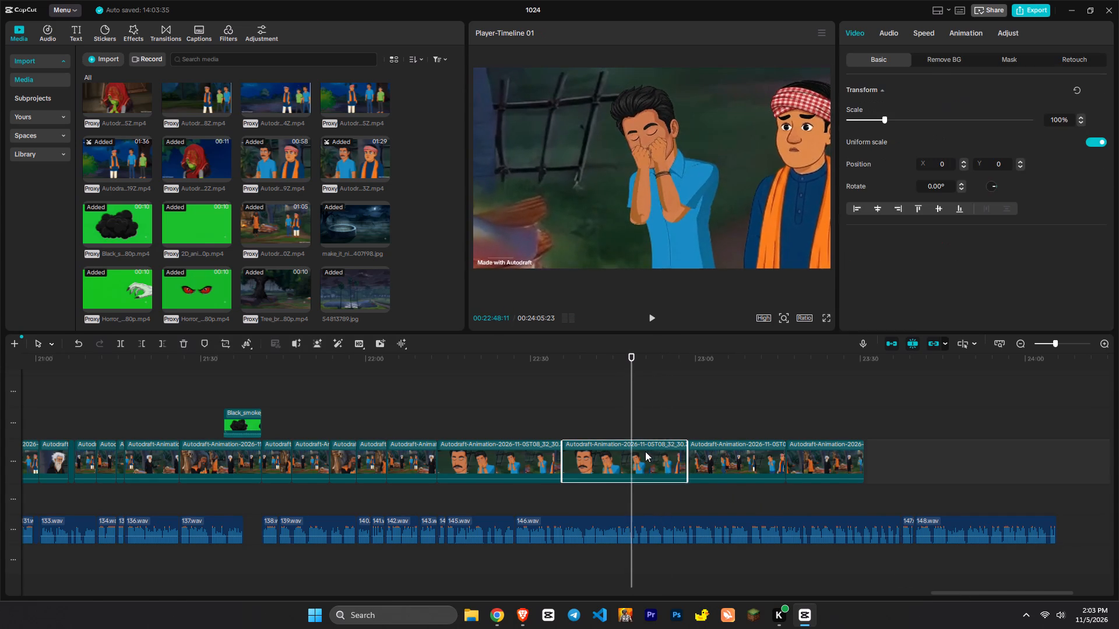
pyautogui.press('w')
# Copy the full rubbing-eyes clip and its trimmed duplicate together and insert both copies on the main track at about 22:48.
pyautogui.keyDown('ctrl'); pyautogui.click(519, 465); pyautogui.keyUp('ctrl')
pyautogui.hotkey('ctrl', 'c')
pyautogui.hotkey('ctrl', 'v')
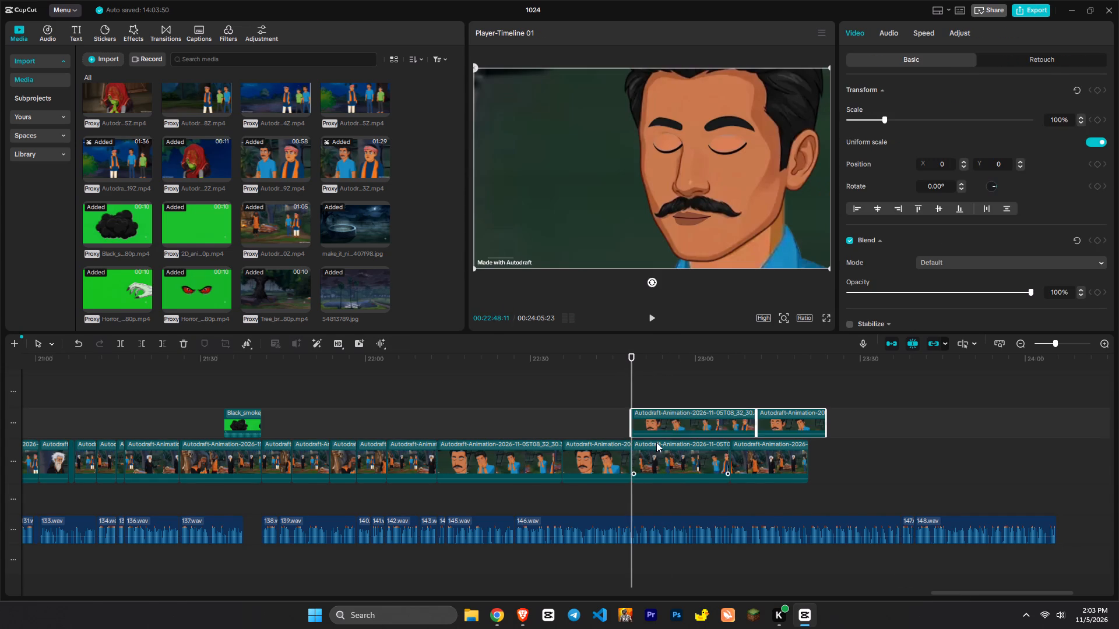
pyautogui.moveTo(669, 427); pyautogui.dragTo(653, 470)
# Play the new copies against the narration and trim the end of the last one at about 23:19.
pyautogui.press('space')
pyautogui.press('x')
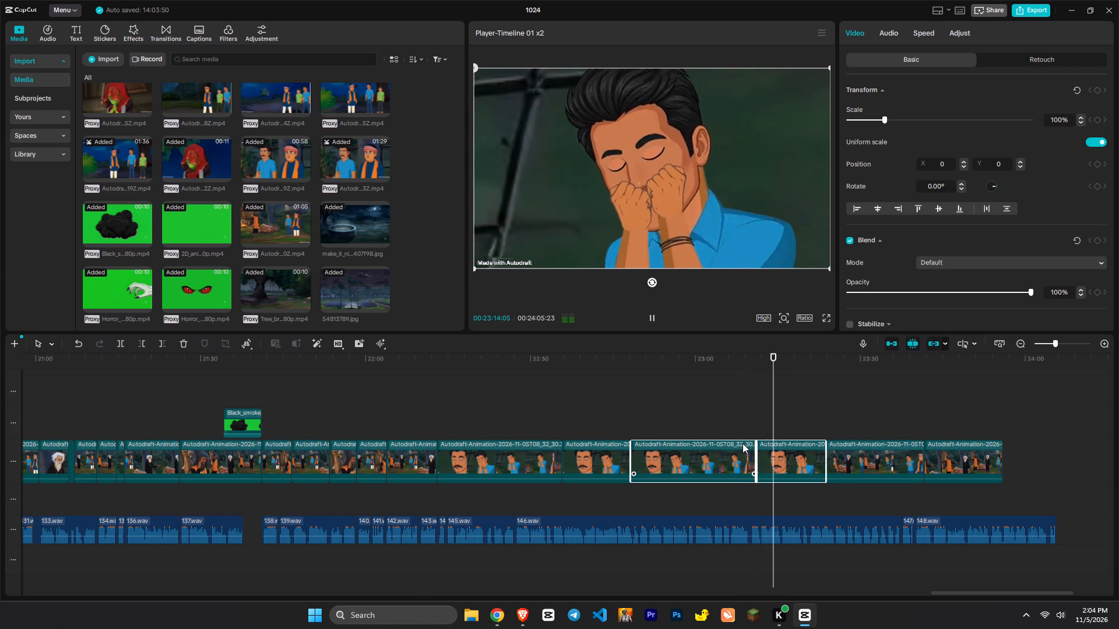
pyautogui.click(796, 430)
pyautogui.press('x')
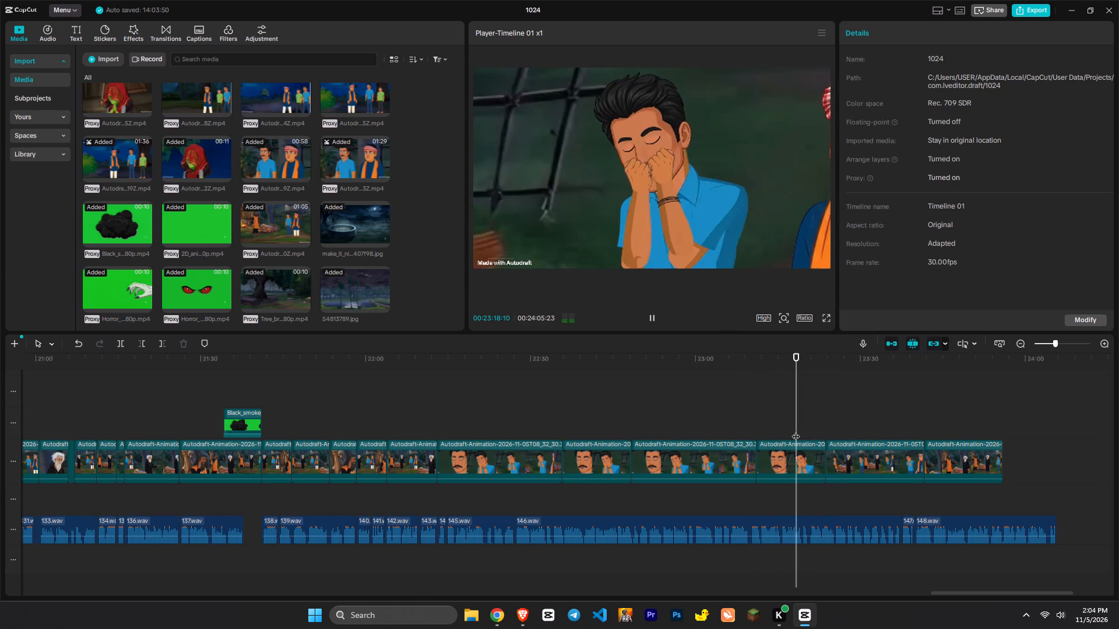
pyautogui.press('space')
pyautogui.click(800, 453)
pyautogui.press('w')
# Delete the two leftover Autodraft clips that follow the trimmed copy on the main track.
pyautogui.click(826, 453)
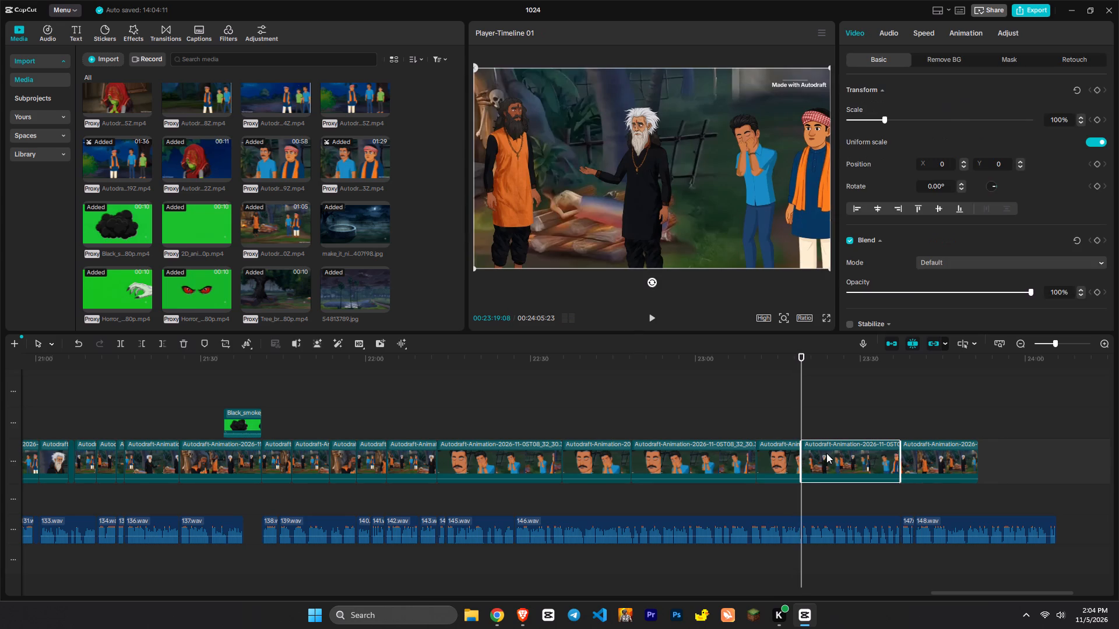
pyautogui.press('Delete')
pyautogui.click(819, 457)
pyautogui.press('Delete')
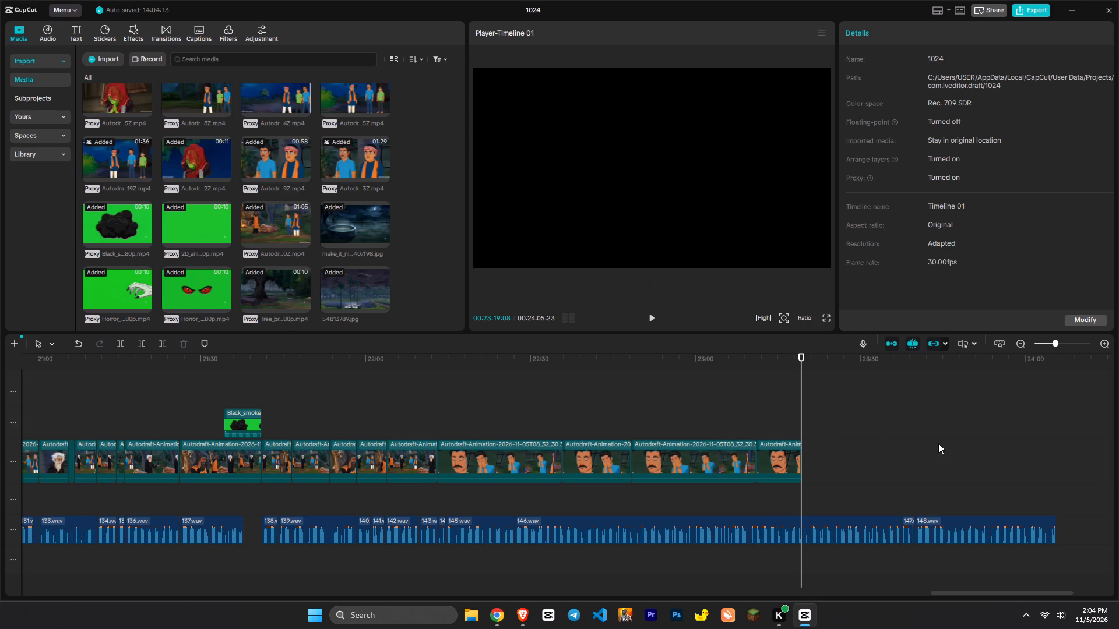
# Play the remaining narration from the end of the last clip at about 23:19 to hear what still needs visuals.
pyautogui.scroll(-10, 319, 266)
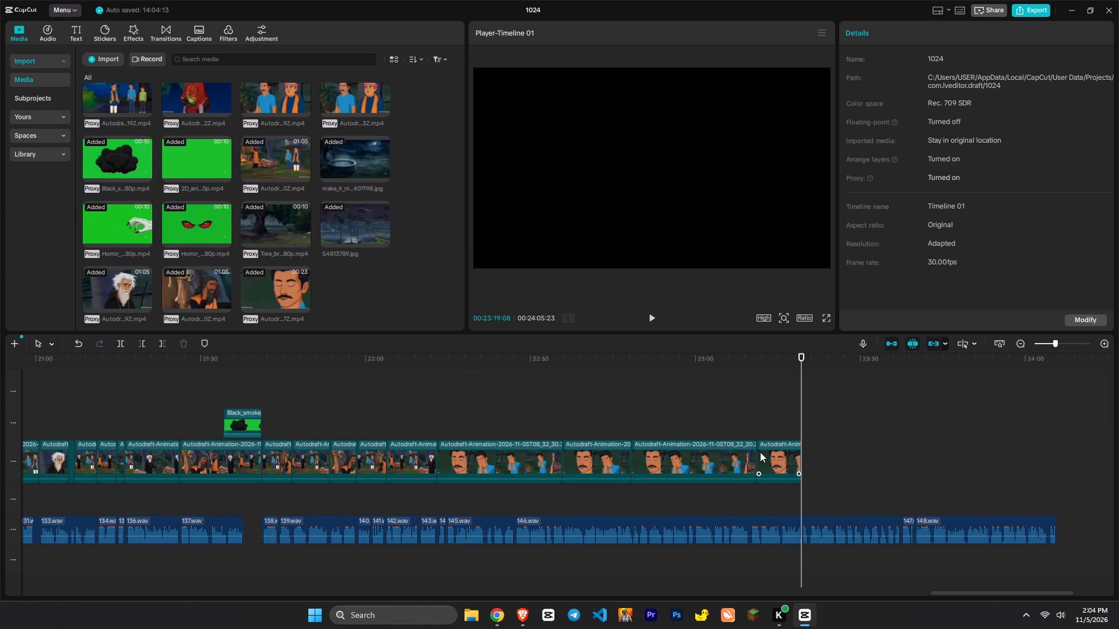
pyautogui.press('space')
pyautogui.write('x')
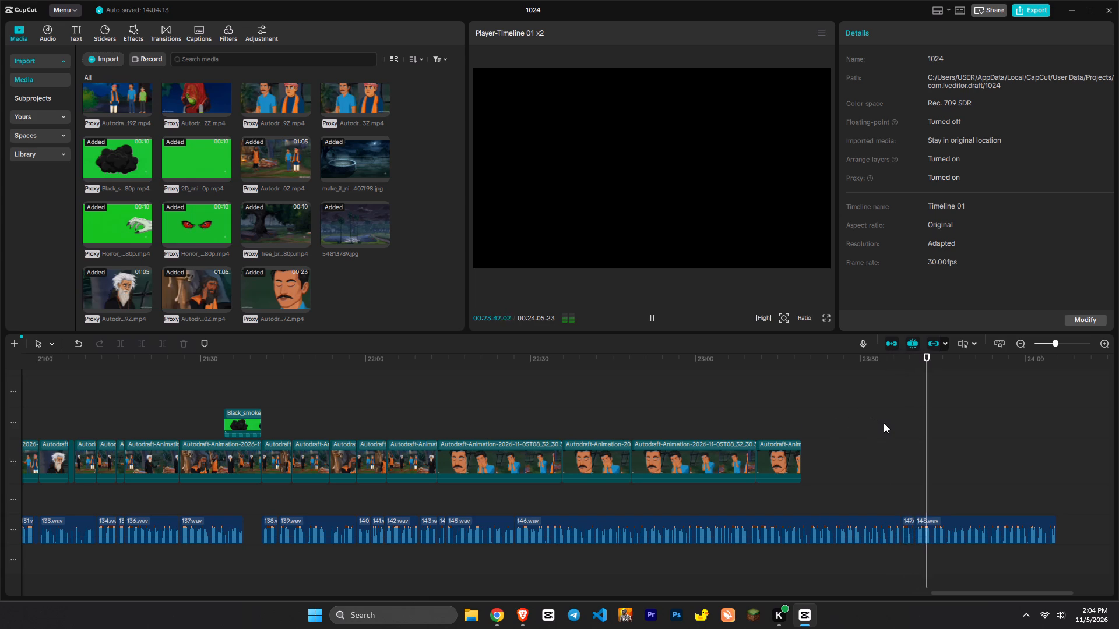
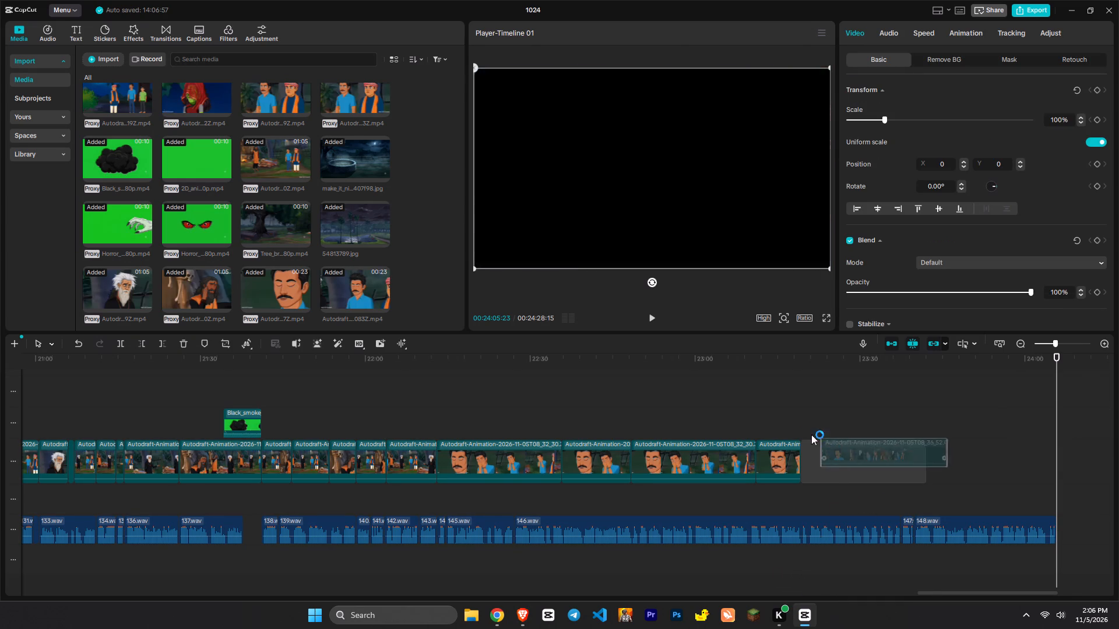
# Play through the new zoom-out clip and trim its end at 00:23:37:13, near the start of narration 147.wav.
pyautogui.click(781, 415)
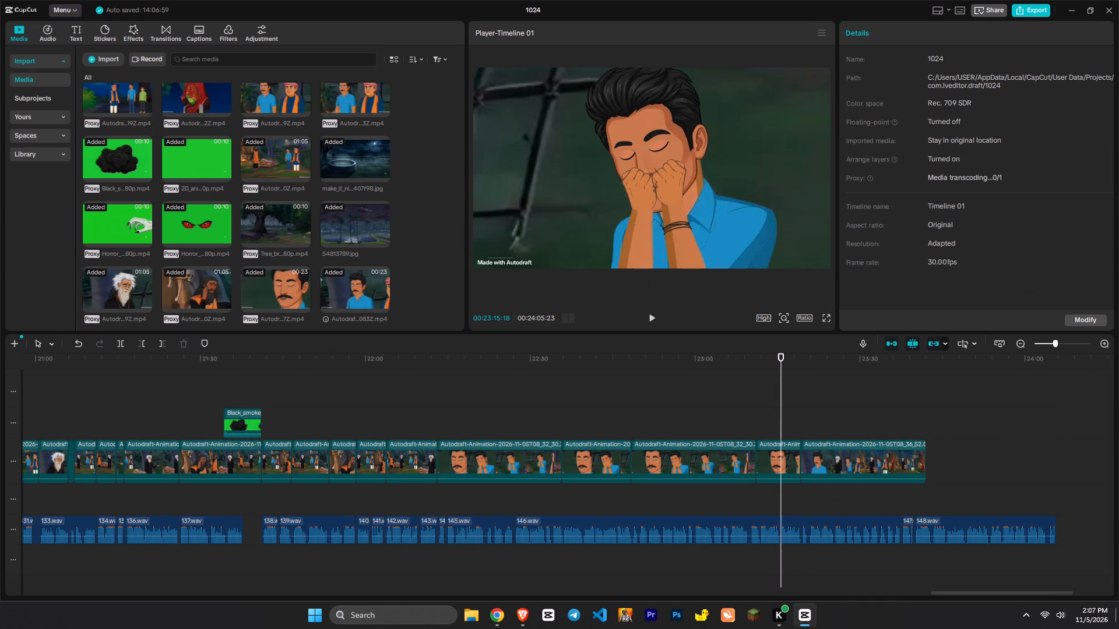
pyautogui.press('space')
pyautogui.press('x')
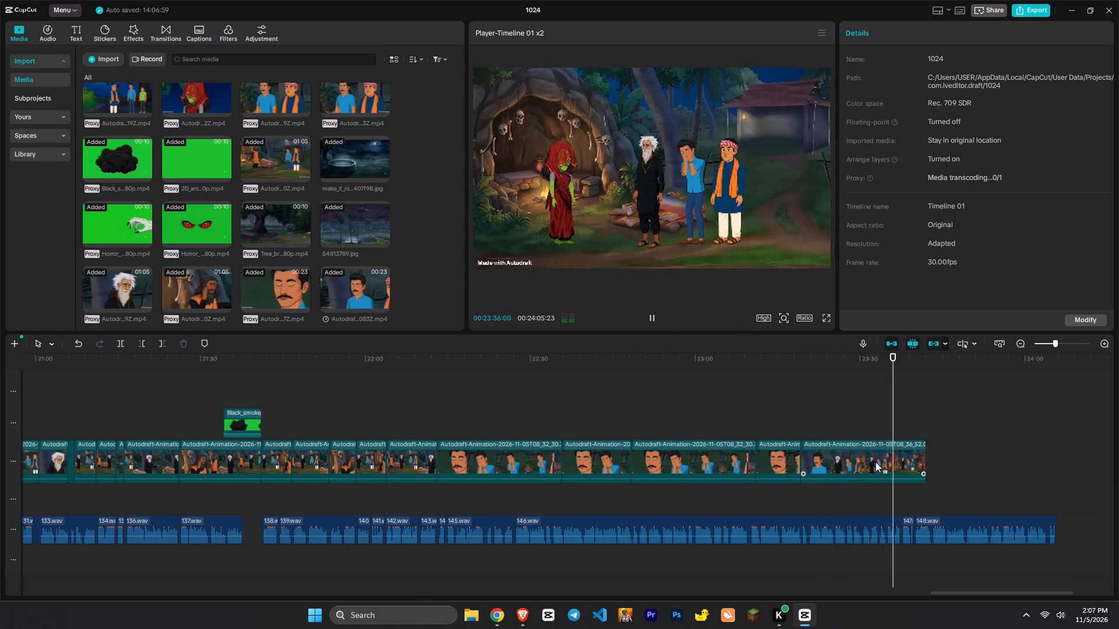
pyautogui.click(899, 497)
pyautogui.click(902, 475)
pyautogui.press('w')
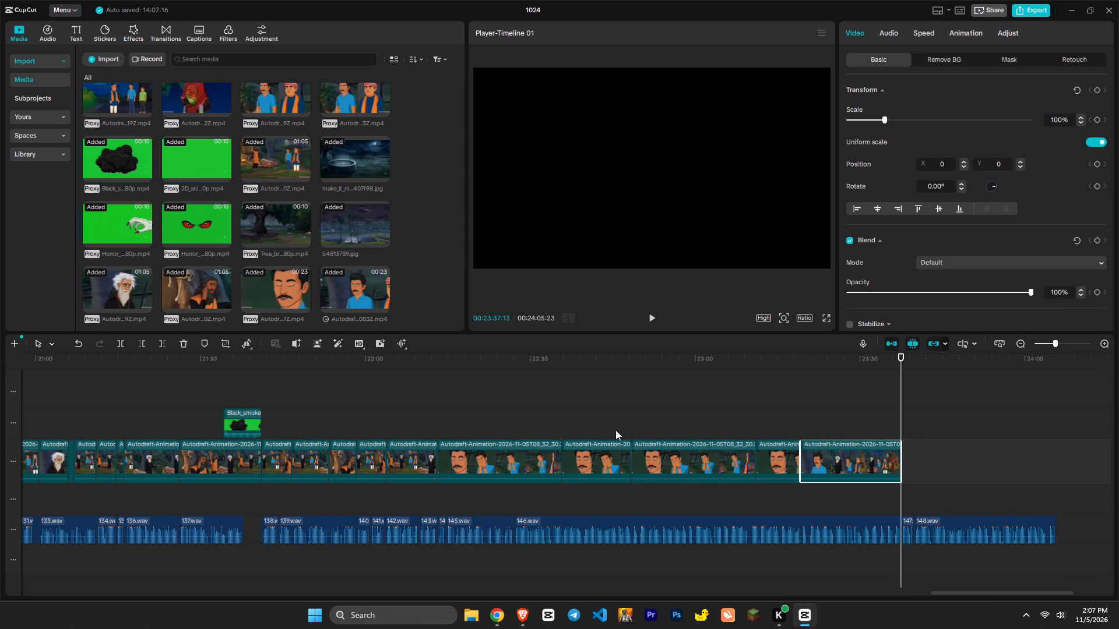
# Copy the white-bearded man's clip above narration 142.wav and place the copy at the end of the main video track.
pyautogui.doubleClick(390, 411)
pyautogui.click(414, 463)
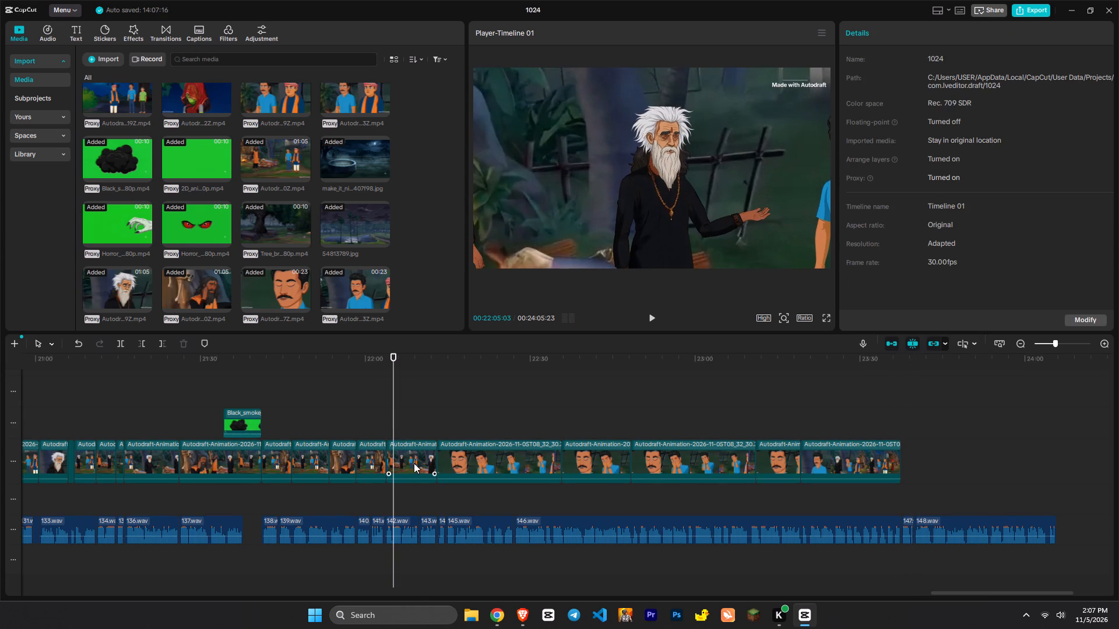
pyautogui.hotkey('ctrl', 'c')
pyautogui.hotkey('ctrl', 'v')
pyautogui.moveTo(425, 418); pyautogui.dragTo(811, 417)
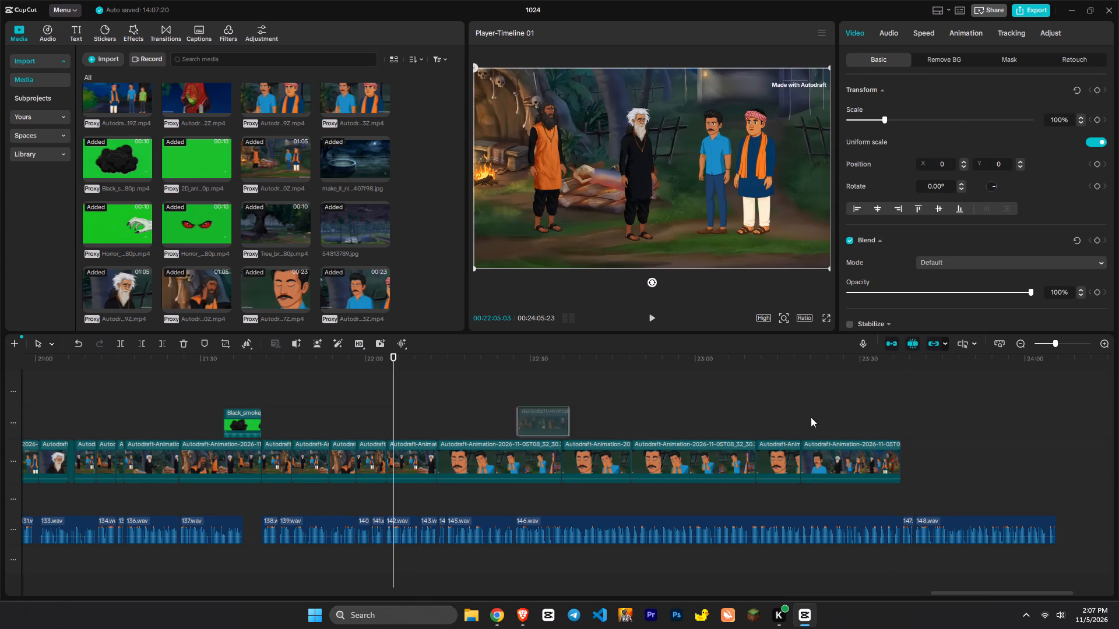
pyautogui.moveTo(811, 417); pyautogui.dragTo(984, 466)
# Play the copied white-bearded man clip against the narration and trim its end at 00:23:43:00.
pyautogui.press('space')
pyautogui.click(892, 412)
pyautogui.press('space')
pyautogui.write('x')
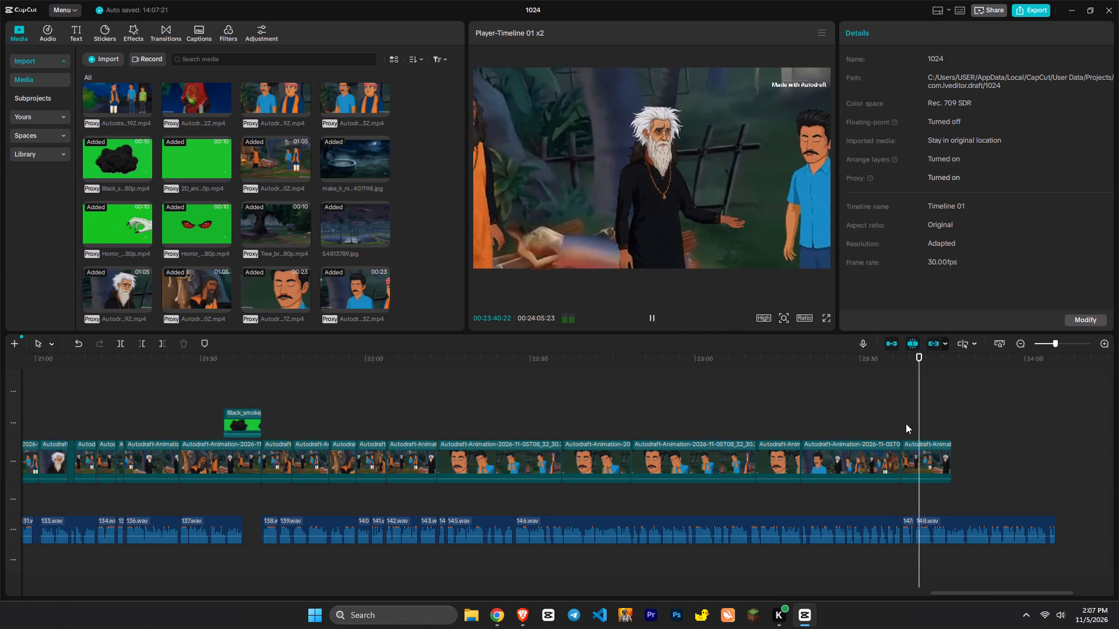
pyautogui.press('space')
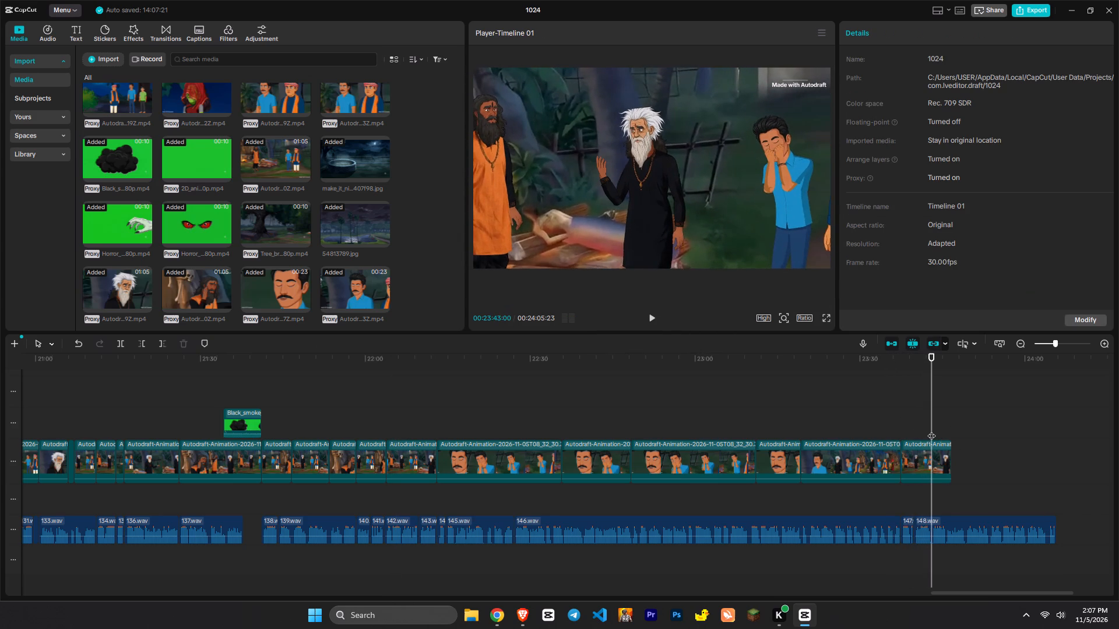
pyautogui.press('w')
# Append the night well image to the main track, scale it to 130%, and position it at X 307, Y -191.
pyautogui.scroll(-2, 175, 251)
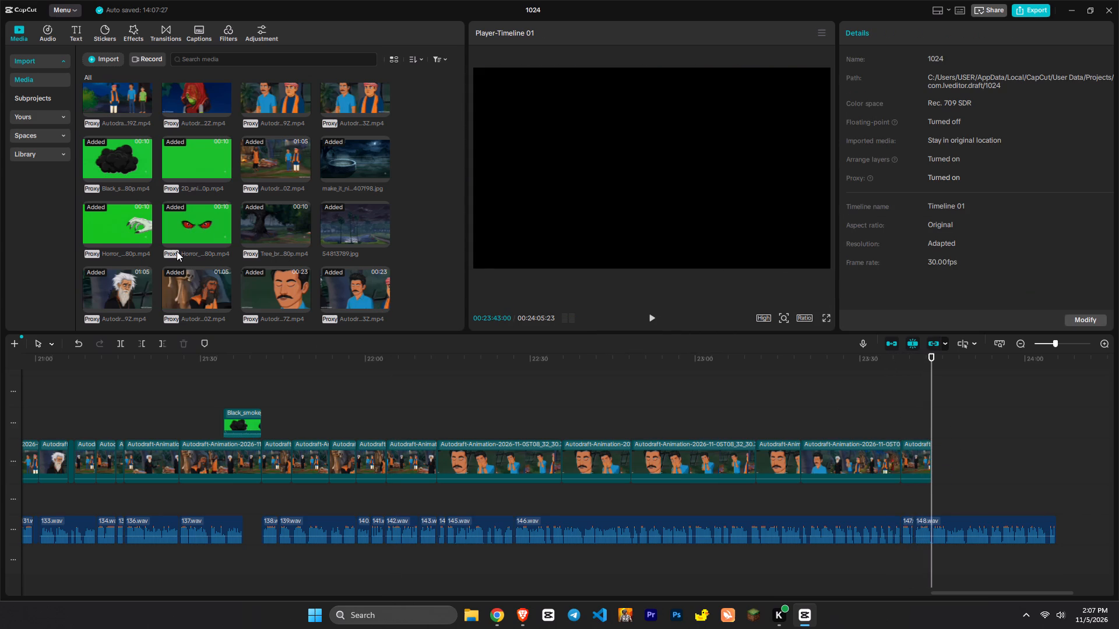
pyautogui.moveTo(346, 150); pyautogui.dragTo(947, 471)
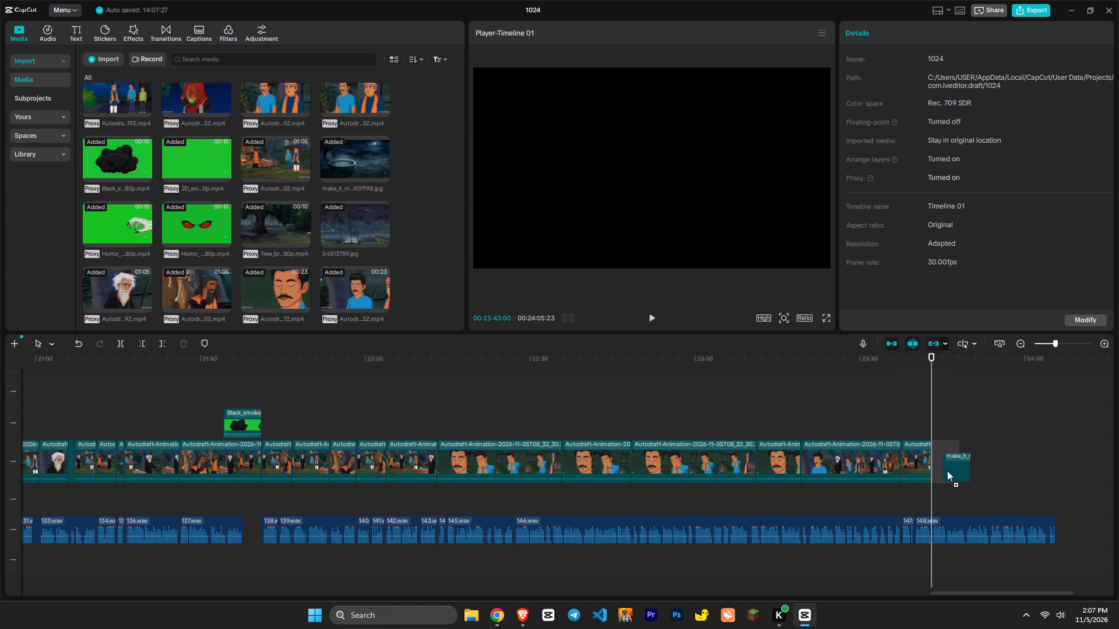
pyautogui.moveTo(947, 471); pyautogui.dragTo(946, 470)
pyautogui.moveTo(828, 269); pyautogui.dragTo(912, 300)
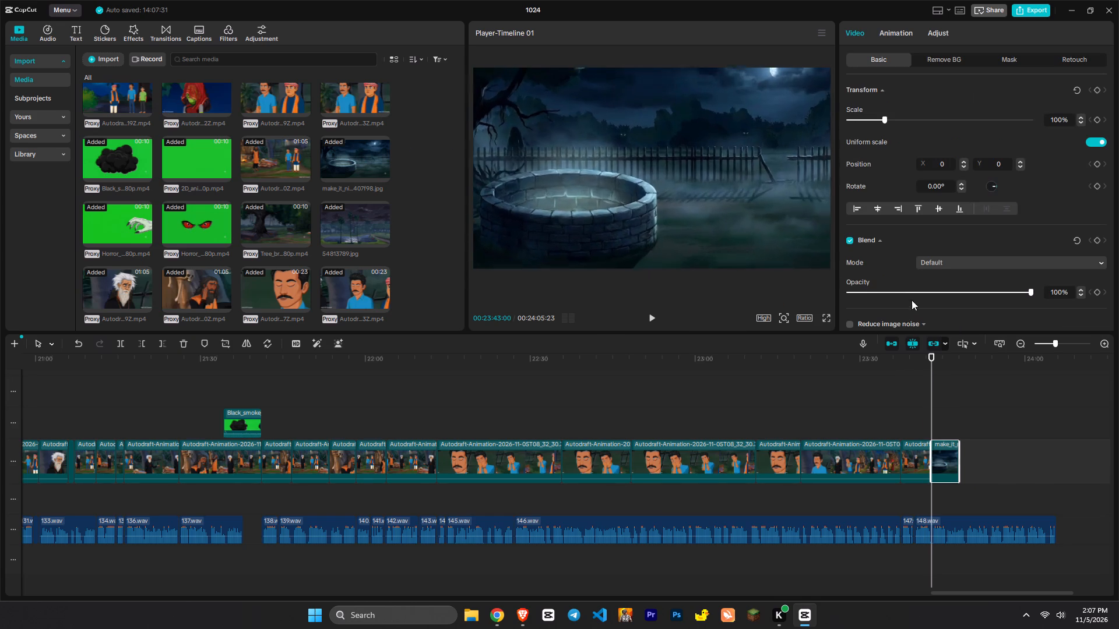
pyautogui.moveTo(912, 300); pyautogui.dragTo(913, 301)
pyautogui.moveTo(738, 231); pyautogui.dragTo(767, 249)
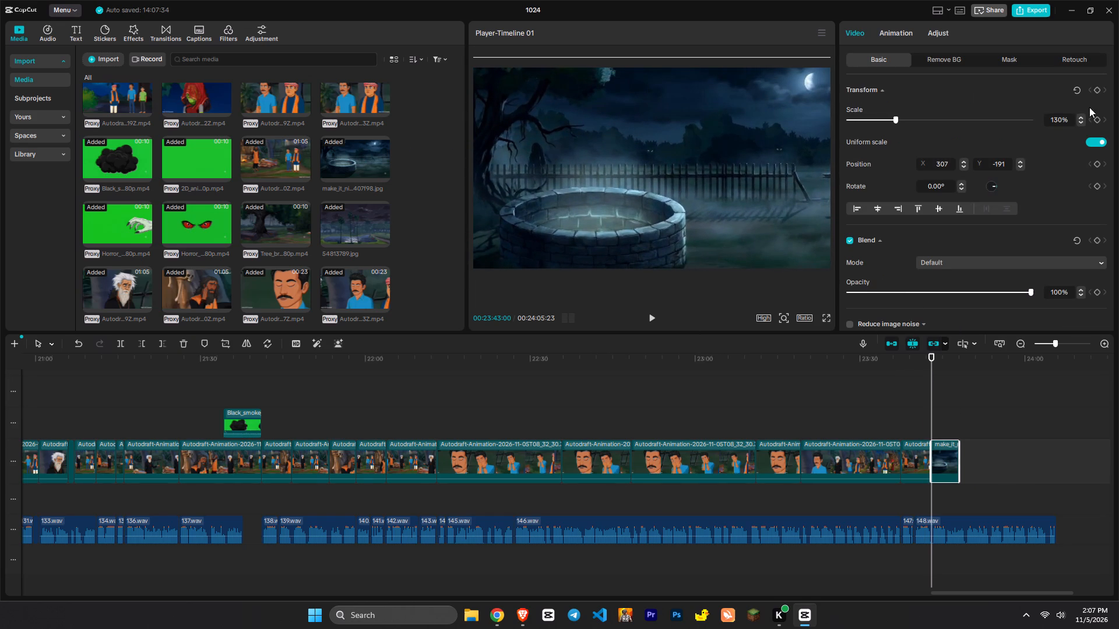
# Lengthen the well image clip slightly and keyframe a sideways pan from its starting position to X -567, Y -175.
pyautogui.click(1097, 93)
pyautogui.press('x')
pyautogui.press('x')
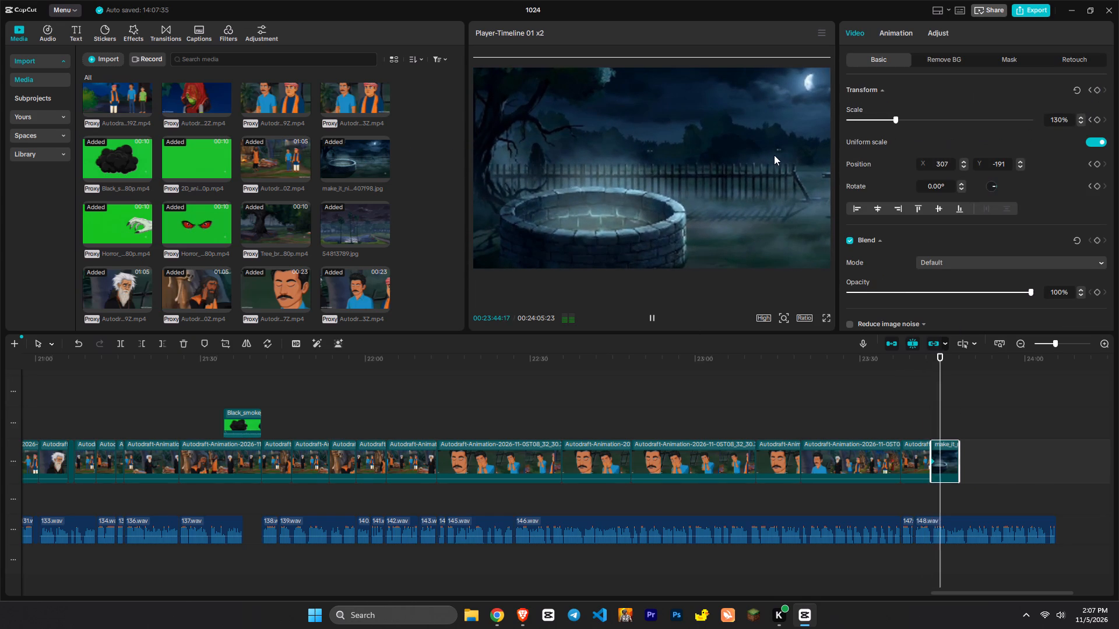
pyautogui.press('space')
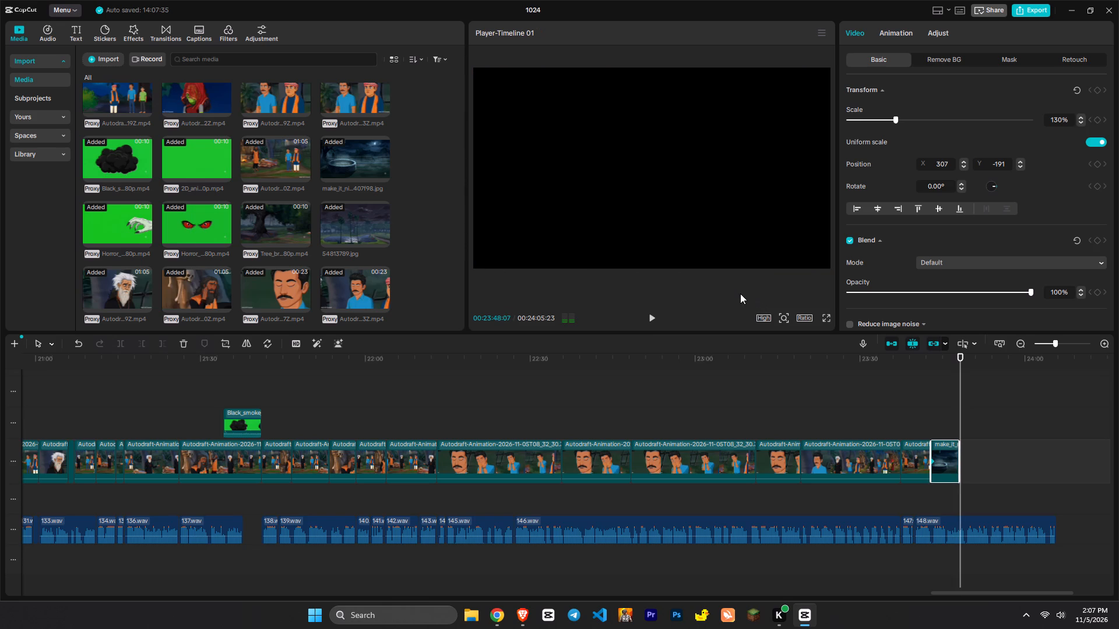
pyautogui.moveTo(958, 465); pyautogui.dragTo(966, 462)
pyautogui.press('space')
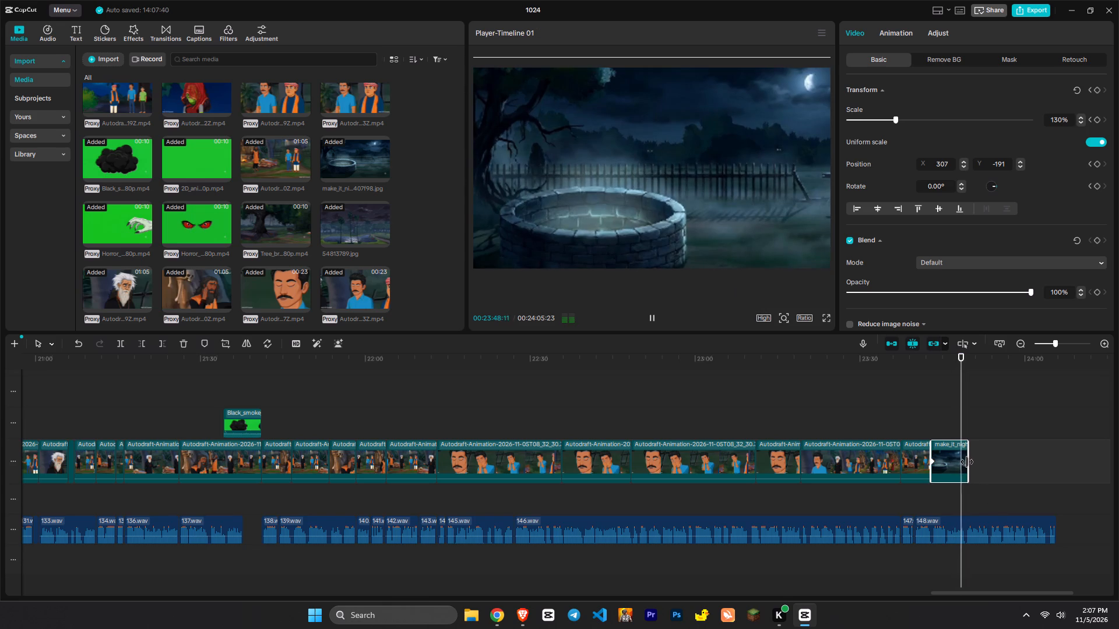
pyautogui.press('space')
pyautogui.moveTo(761, 211); pyautogui.dragTo(707, 211)
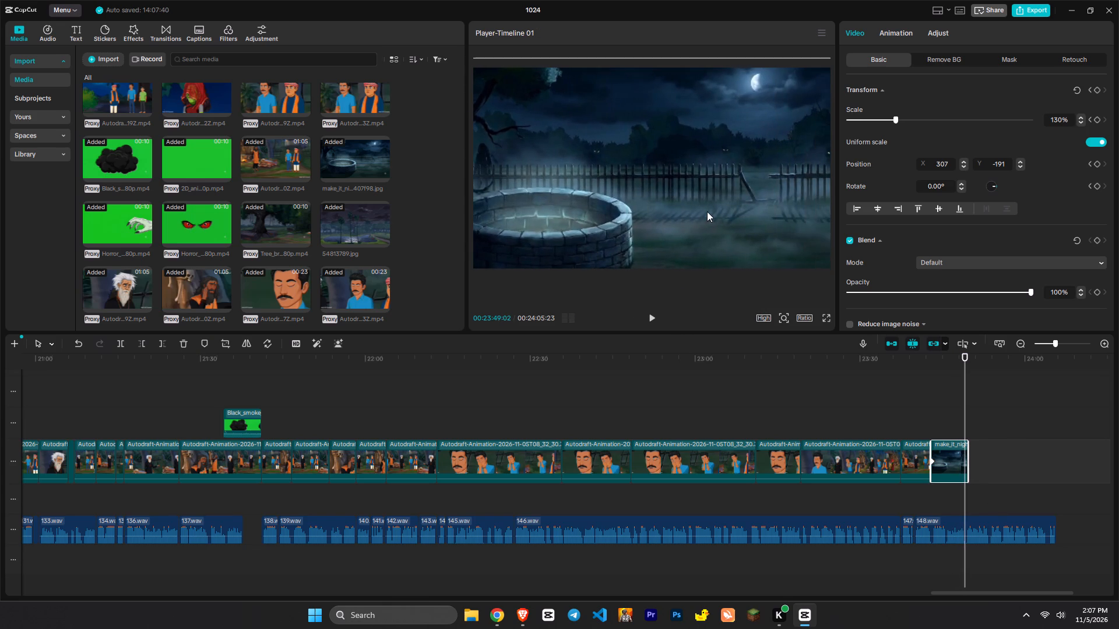
pyautogui.moveTo(707, 211); pyautogui.dragTo(681, 210)
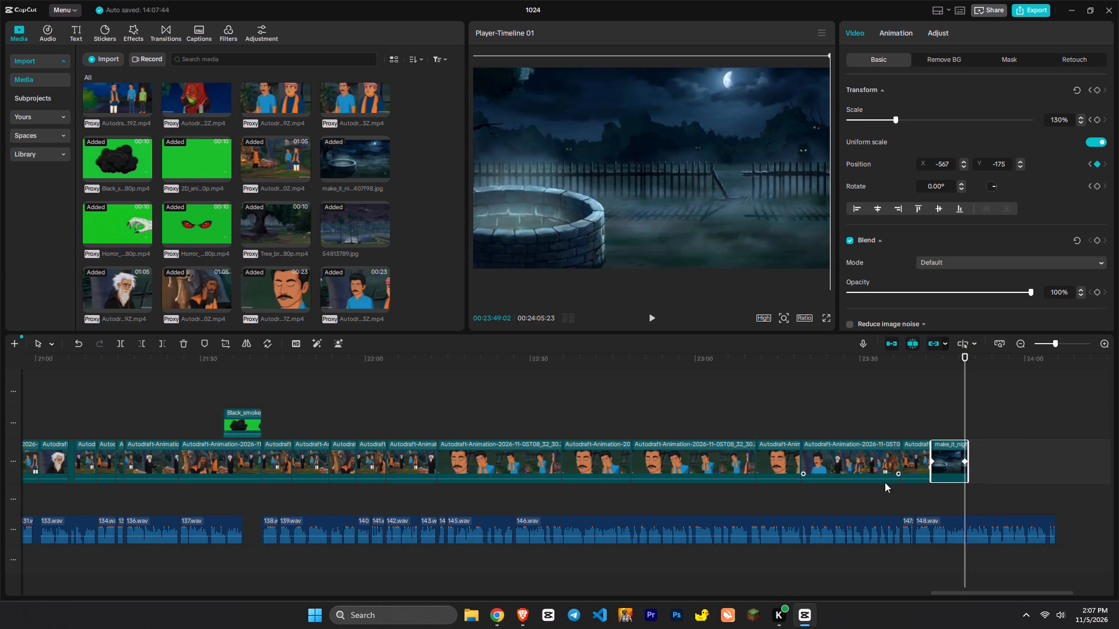
pyautogui.moveTo(963, 459); pyautogui.dragTo(984, 454)
pyautogui.press('space')
pyautogui.write('x')
# Append the red-veiled chudail close-up after the well image, scale it to 110%, and position it at X 75, Y -112.
pyautogui.click(958, 430)
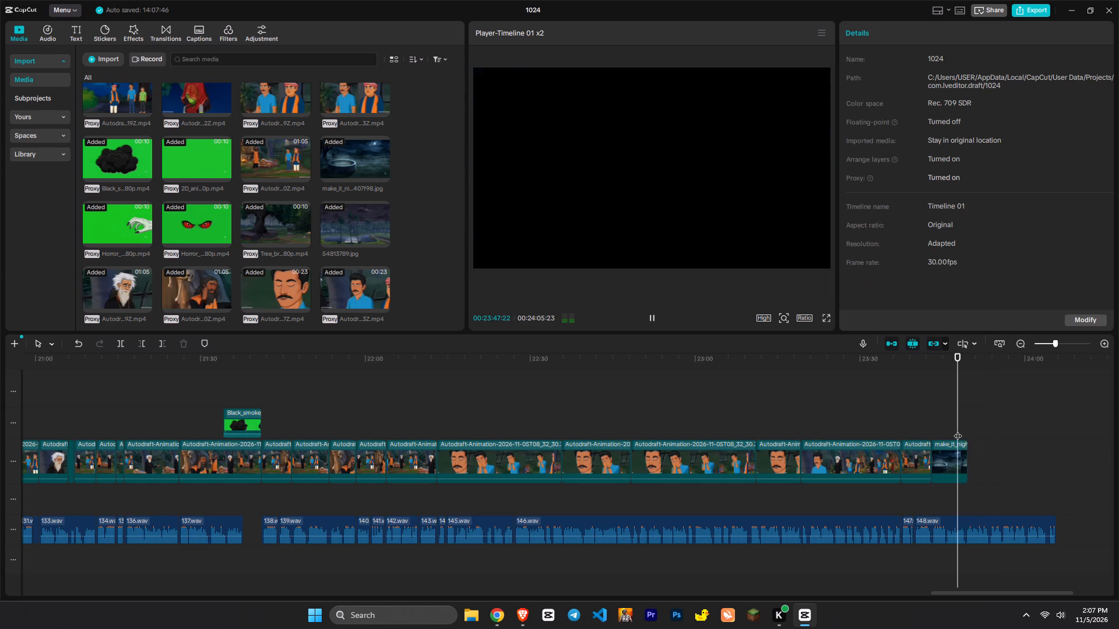
pyautogui.moveTo(958, 430); pyautogui.dragTo(967, 427)
pyautogui.scroll(3, 314, 250)
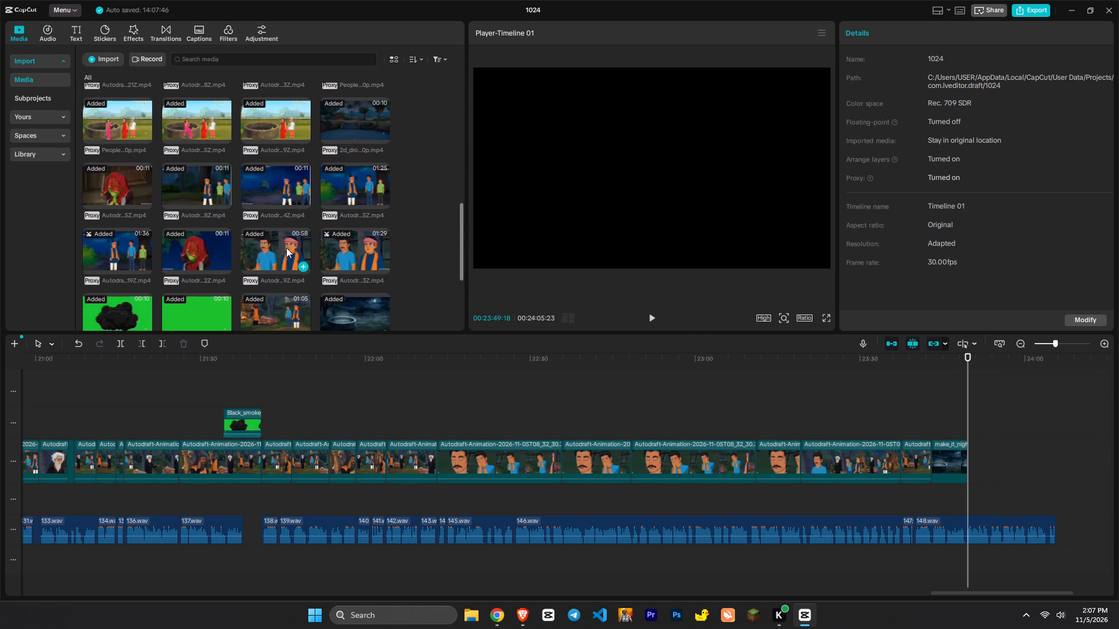
pyautogui.click(198, 252)
pyautogui.moveTo(198, 252); pyautogui.dragTo(998, 467)
pyautogui.moveTo(828, 267); pyautogui.dragTo(852, 287)
pyautogui.moveTo(790, 239); pyautogui.dragTo(797, 249)
pyautogui.press('x')
pyautogui.press('x')
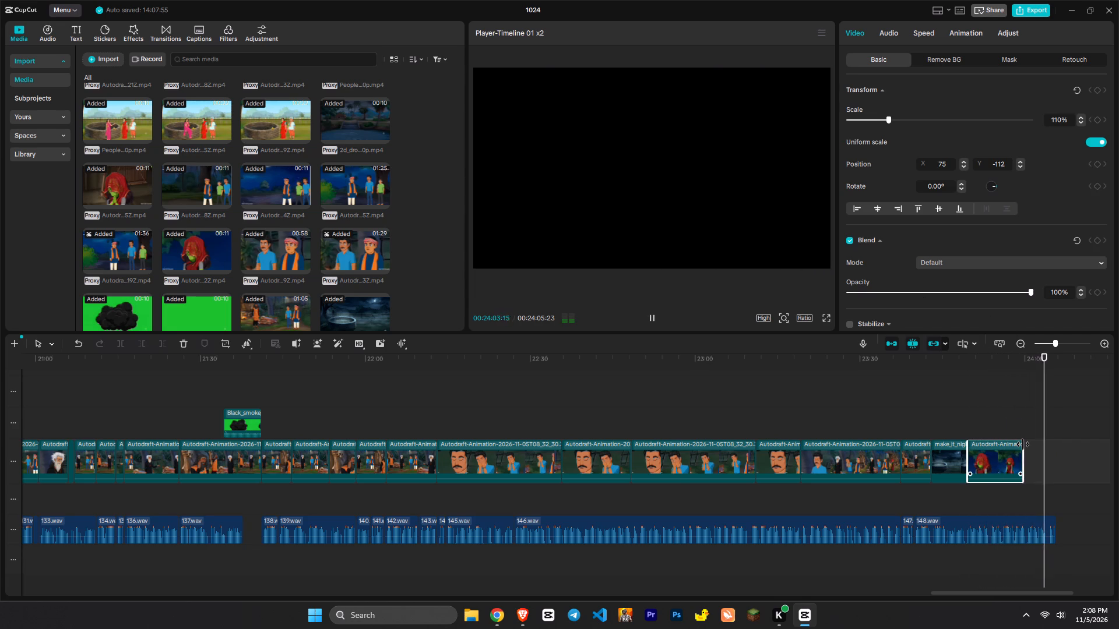
pyautogui.moveTo(1023, 444); pyautogui.dragTo(1044, 440)
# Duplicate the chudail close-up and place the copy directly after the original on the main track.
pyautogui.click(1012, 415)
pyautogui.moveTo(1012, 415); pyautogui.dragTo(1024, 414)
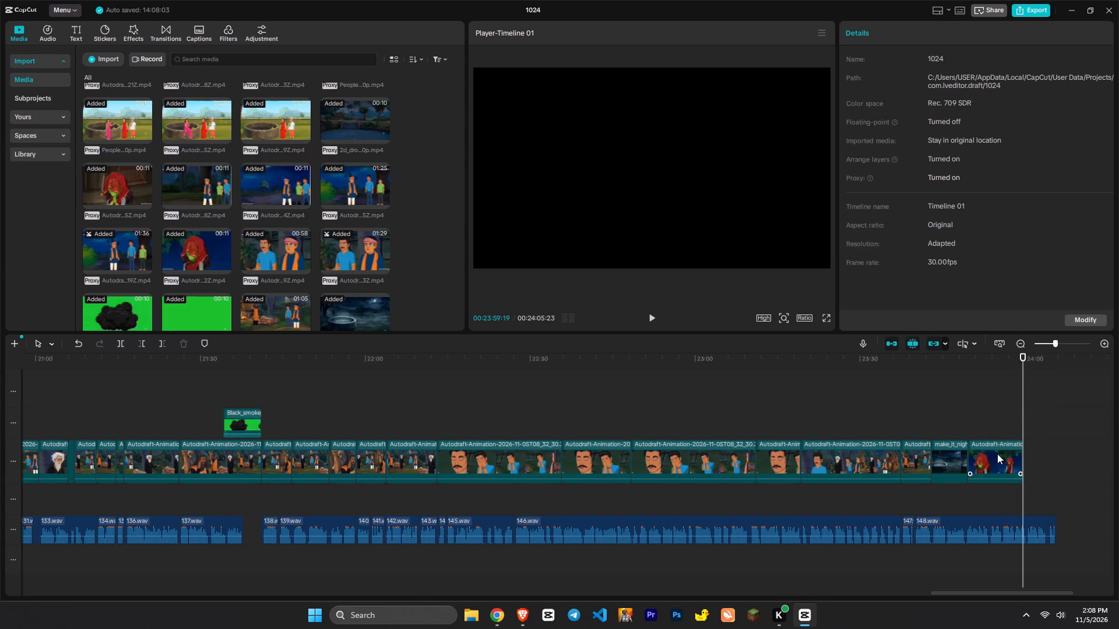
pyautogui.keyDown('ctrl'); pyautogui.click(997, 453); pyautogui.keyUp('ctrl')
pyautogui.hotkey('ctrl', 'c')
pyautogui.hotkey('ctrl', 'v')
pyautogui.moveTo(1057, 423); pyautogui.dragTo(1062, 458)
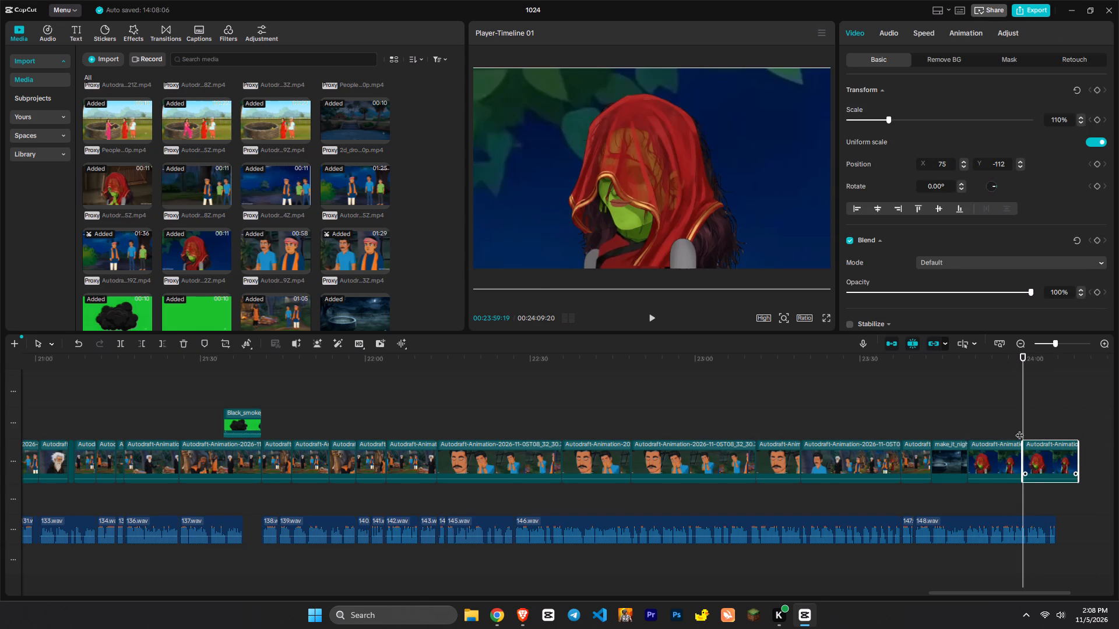
# Insert the 2d_drone_shot village video between the two chudail close-ups on the main track.
pyautogui.click(340, 123)
pyautogui.moveTo(340, 123); pyautogui.dragTo(1000, 447)
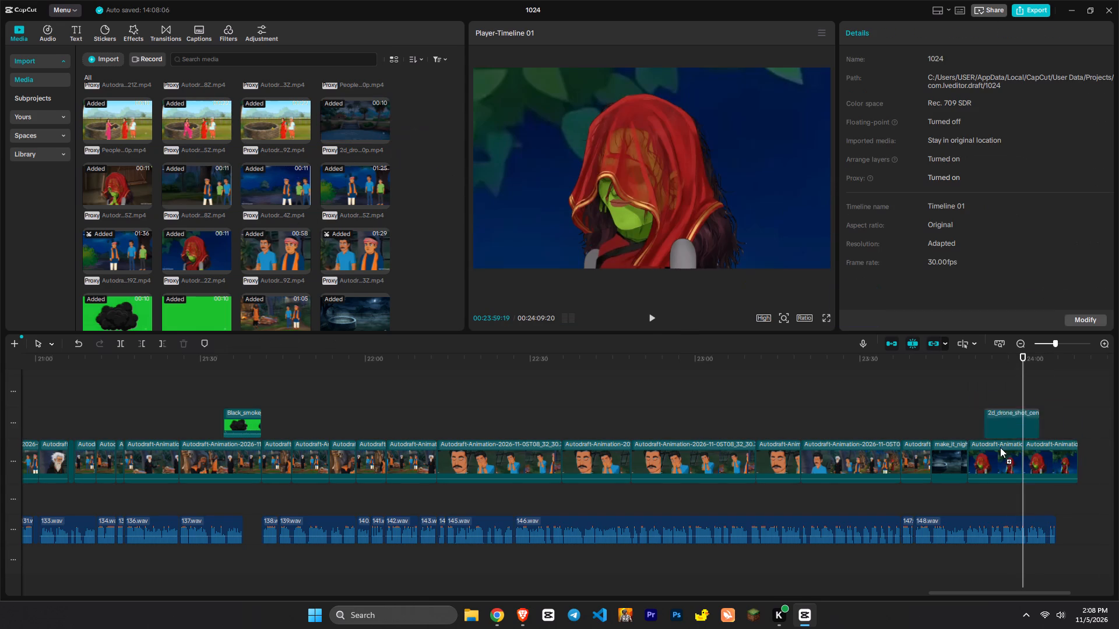
pyautogui.moveTo(1000, 447); pyautogui.dragTo(1051, 464)
pyautogui.moveTo(357, 126); pyautogui.dragTo(963, 377)
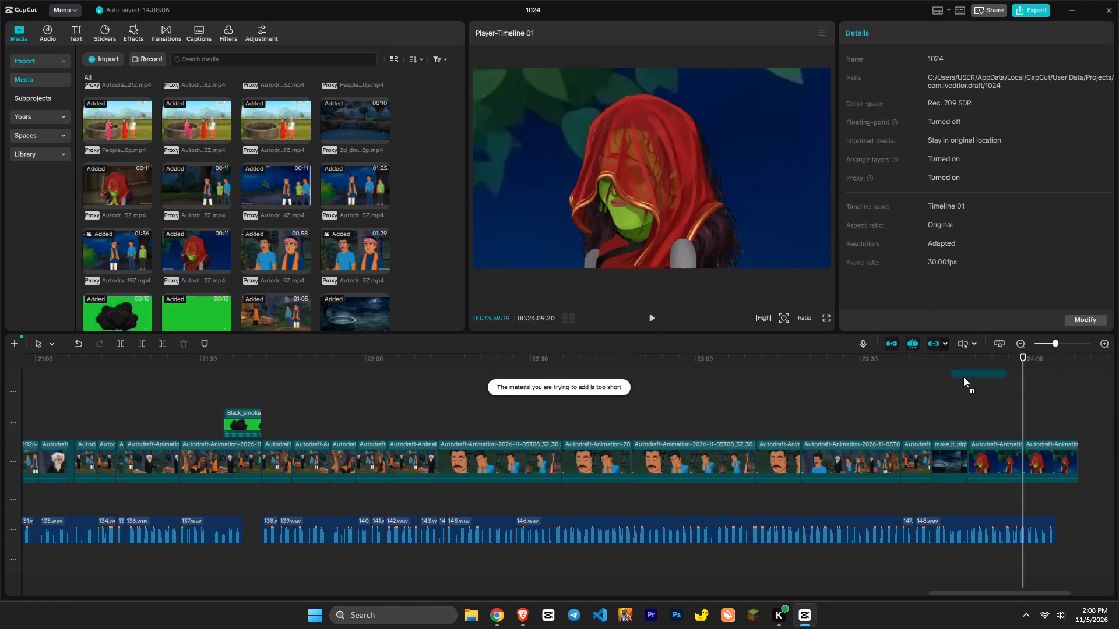
pyautogui.moveTo(963, 377); pyautogui.dragTo(1024, 467)
# Preview the drone shot, scale it to 123%, and position it at X 260, Y -41.
pyautogui.press('space')
pyautogui.press('x')
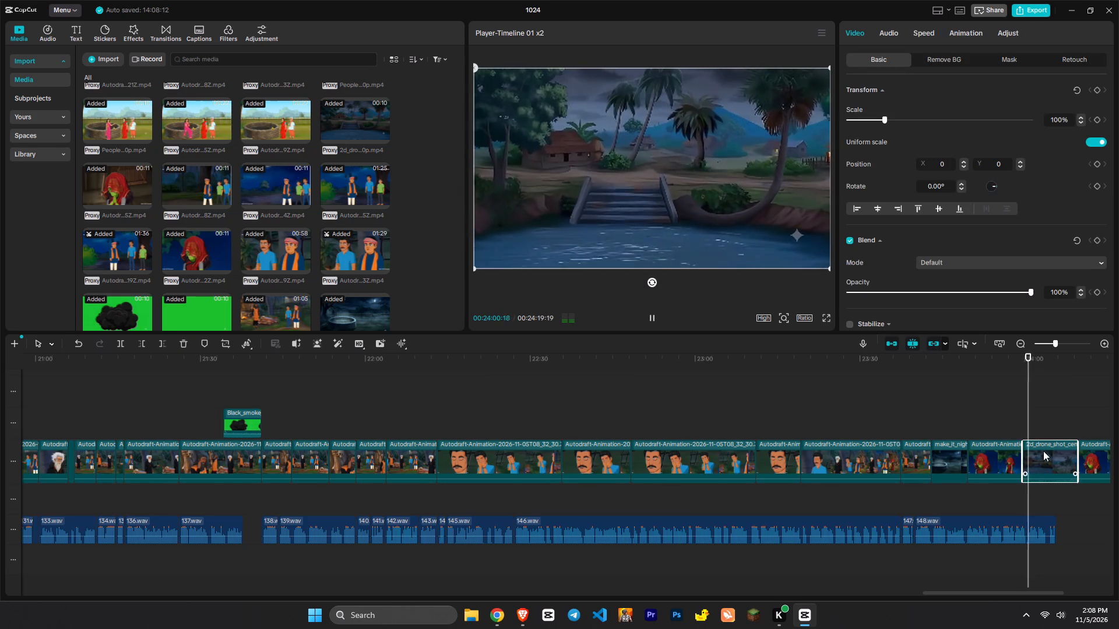
pyautogui.moveTo(825, 267); pyautogui.dragTo(877, 288)
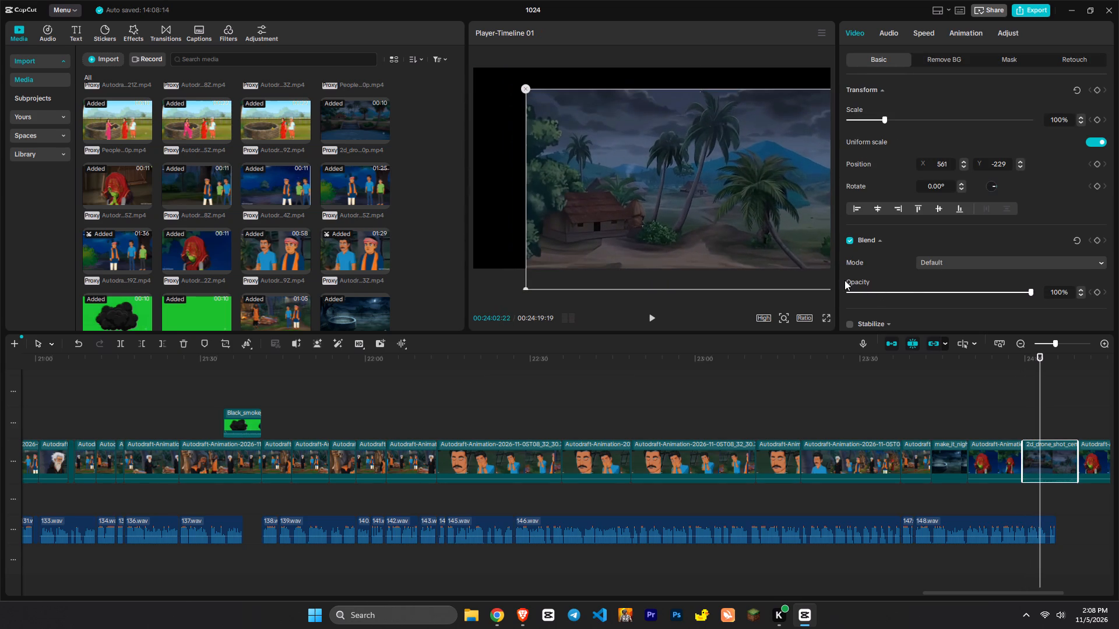
pyautogui.hotkey('ctrl', 'z')
pyautogui.moveTo(828, 270); pyautogui.dragTo(886, 308)
pyautogui.moveTo(794, 242); pyautogui.dragTo(818, 246)
# Play the drone shot and trim its end at 00:24:05:19, where narration 148.wav finishes.
pyautogui.press('space')
pyautogui.write('x')
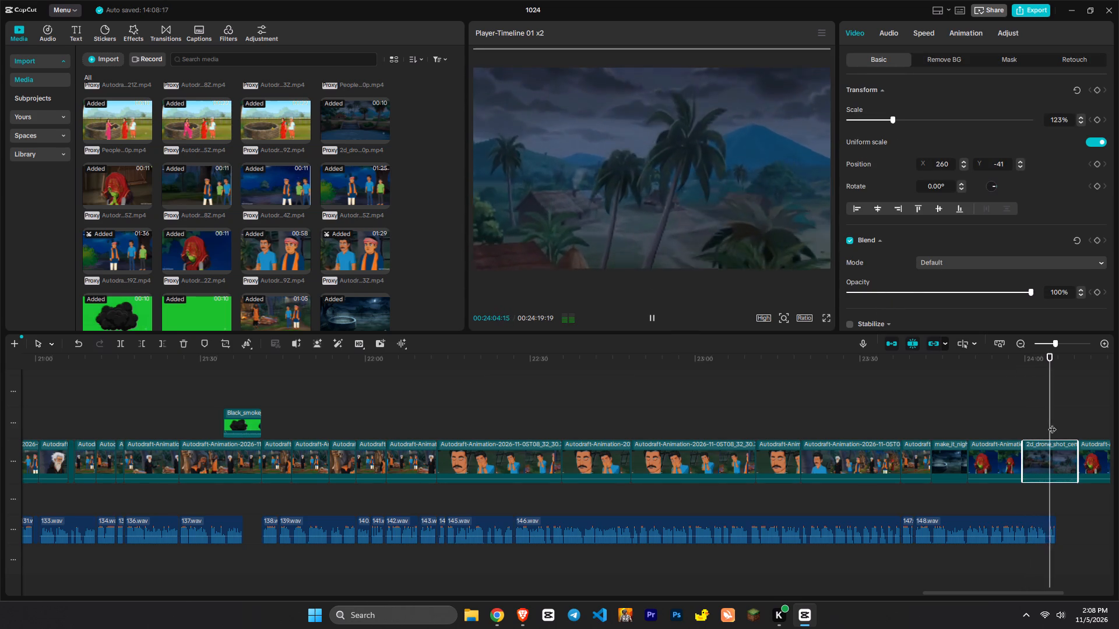
pyautogui.press('space')
pyautogui.write('w')
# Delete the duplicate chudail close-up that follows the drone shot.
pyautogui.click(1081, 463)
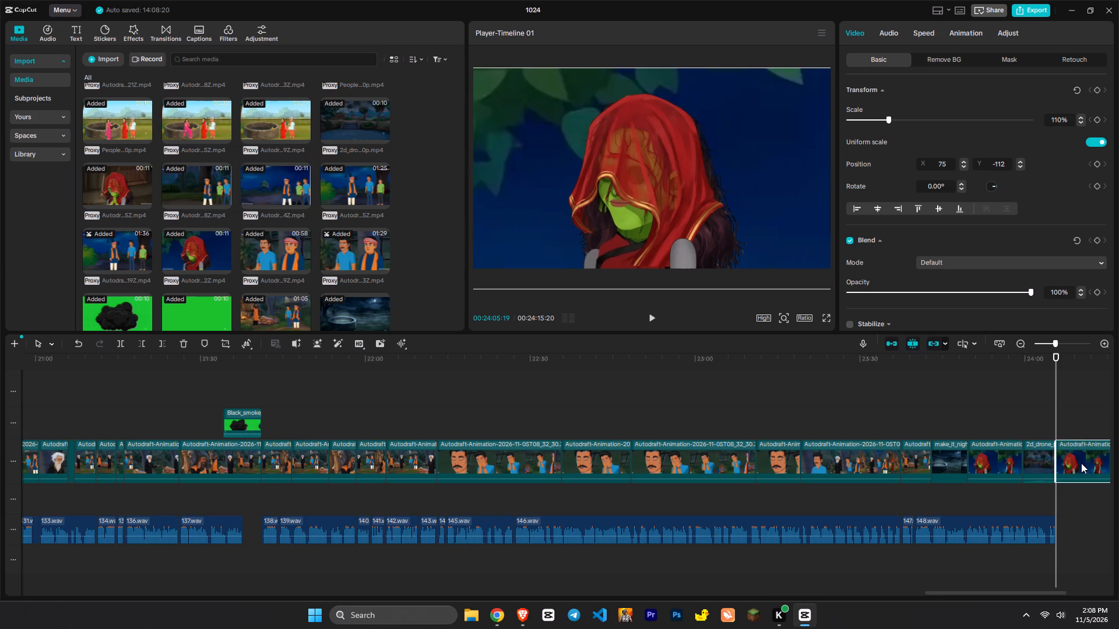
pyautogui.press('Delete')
# Review the whole edit on the timeline, skimming from the opening jeep shot through to the closing scenes over narration 148.wav.
pyautogui.keyDown('ctrl'); pyautogui.scroll(-6, 817, 422); pyautogui.keyUp('ctrl')
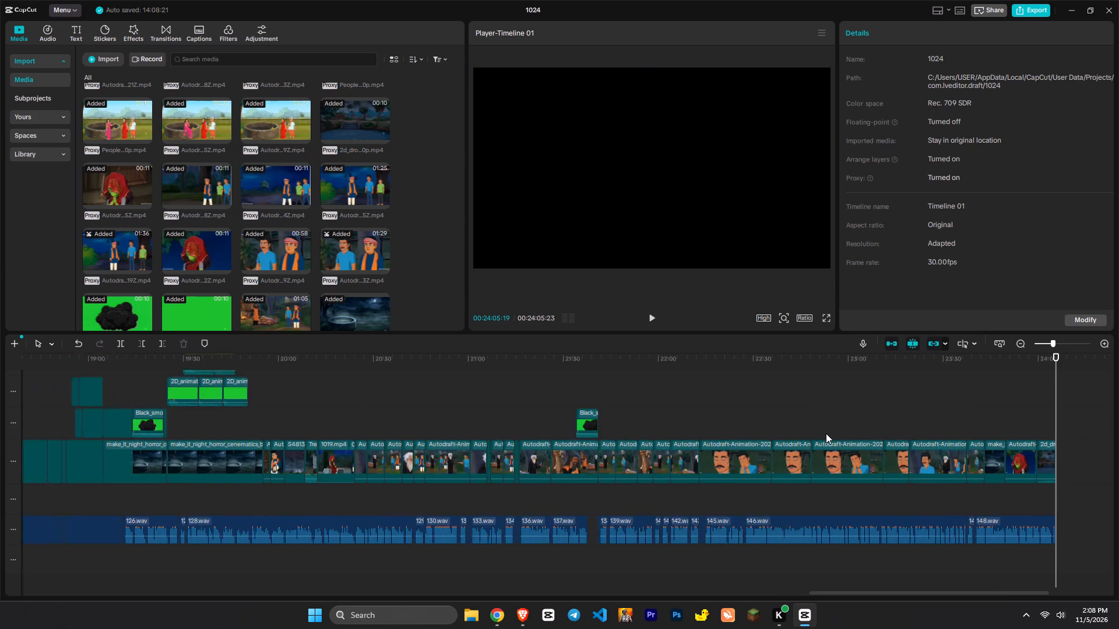
pyautogui.keyDown('ctrl'); pyautogui.scroll(-9, 826, 433); pyautogui.keyUp('ctrl')
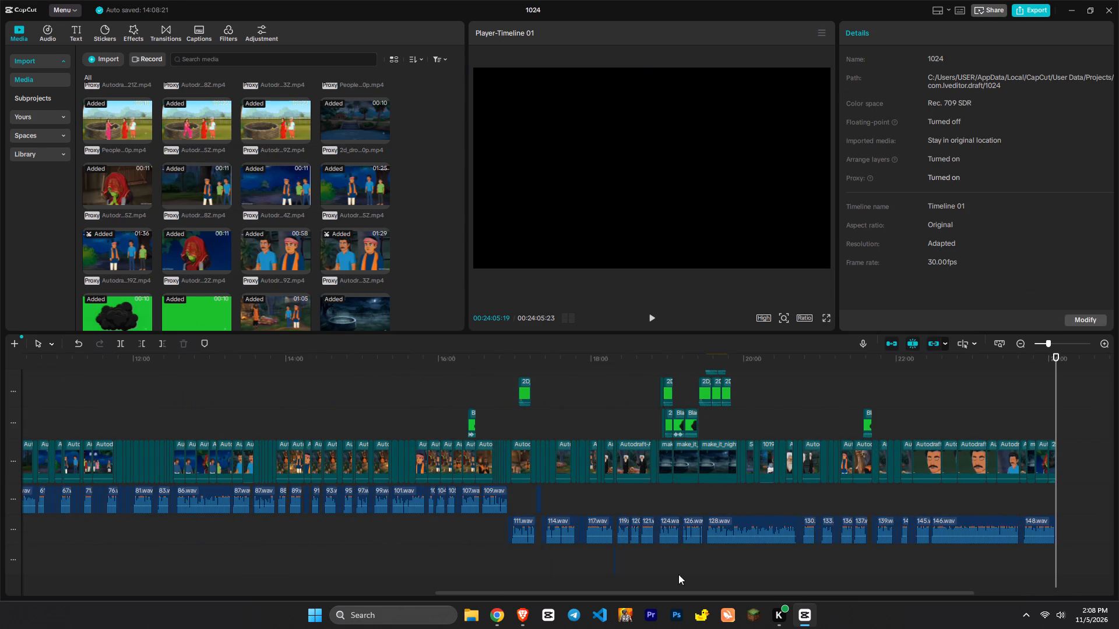
pyautogui.moveTo(664, 594); pyautogui.dragTo(85, 578)
pyautogui.click(130, 384)
pyautogui.moveTo(132, 383); pyautogui.dragTo(0, 387)
pyautogui.keyDown('ctrl'); pyautogui.moveTo(126, 393); pyautogui.dragTo(0, 397); pyautogui.keyUp('ctrl')
pyautogui.keyDown('ctrl'); pyautogui.scroll(1, 142, 402); pyautogui.keyUp('ctrl')
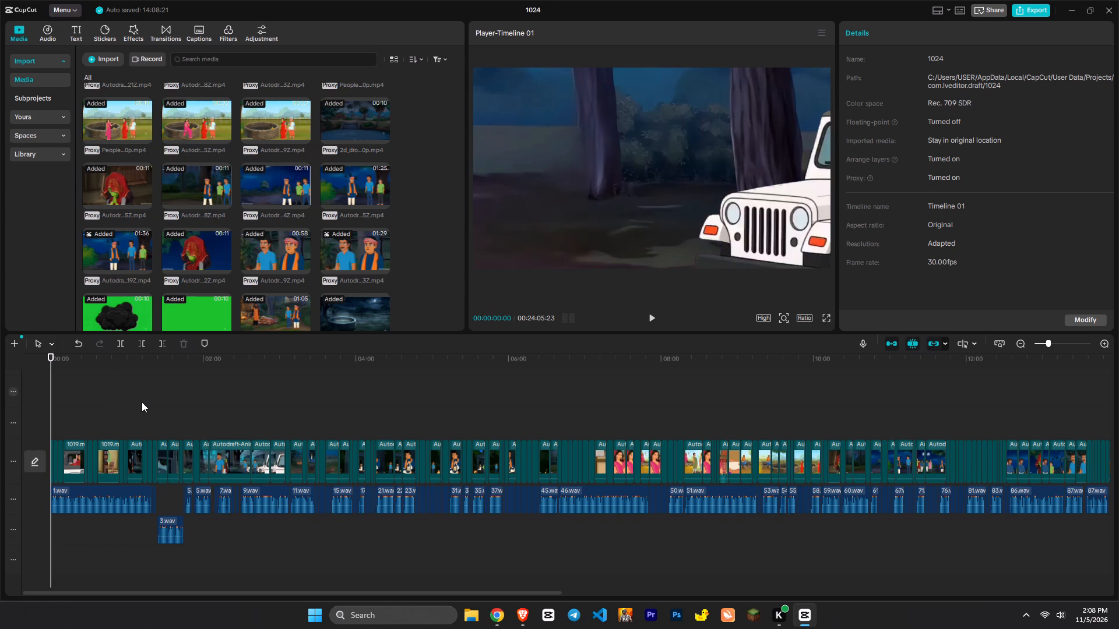
pyautogui.keyDown('ctrl'); pyautogui.scroll(8, 142, 402); pyautogui.keyUp('ctrl')
pyautogui.press('space')
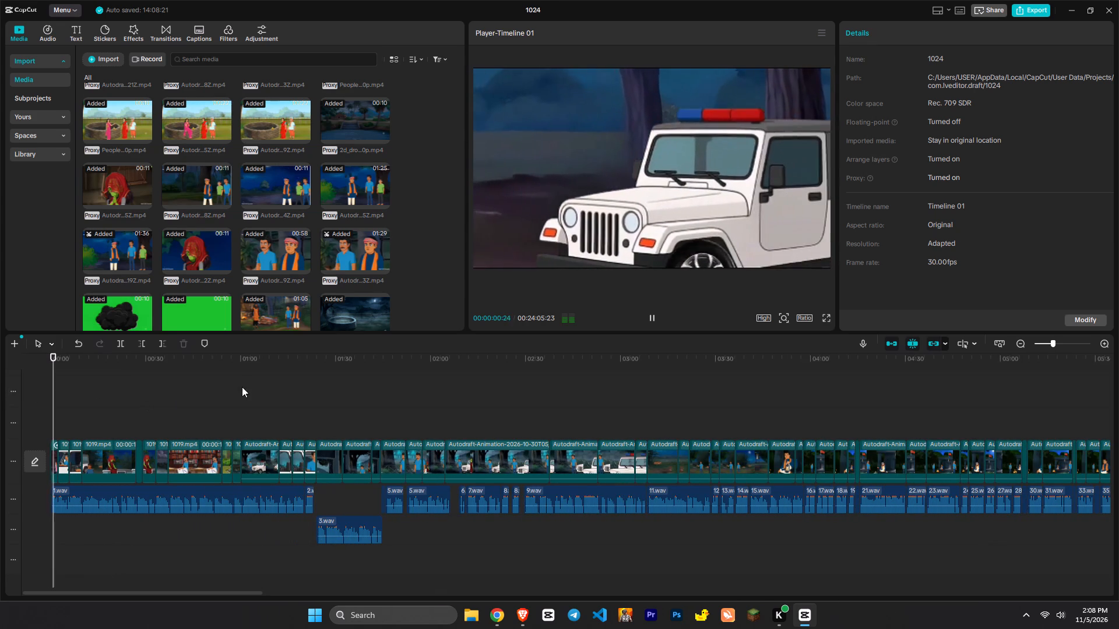
pyautogui.click(84, 421)
pyautogui.moveTo(84, 420); pyautogui.dragTo(236, 423)
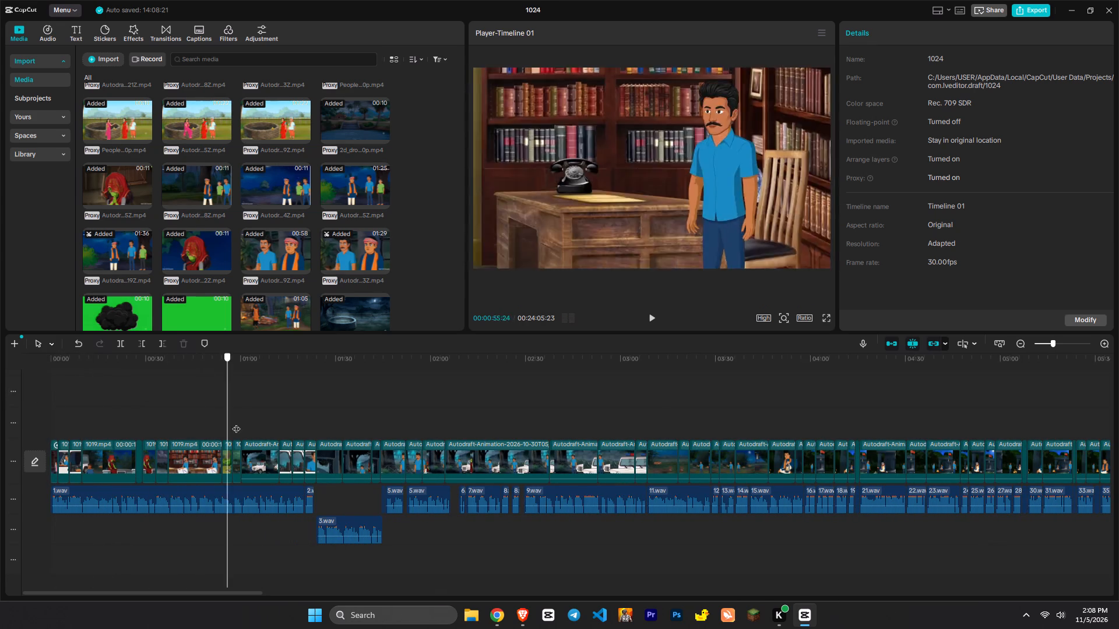
pyautogui.moveTo(236, 423); pyautogui.dragTo(598, 453)
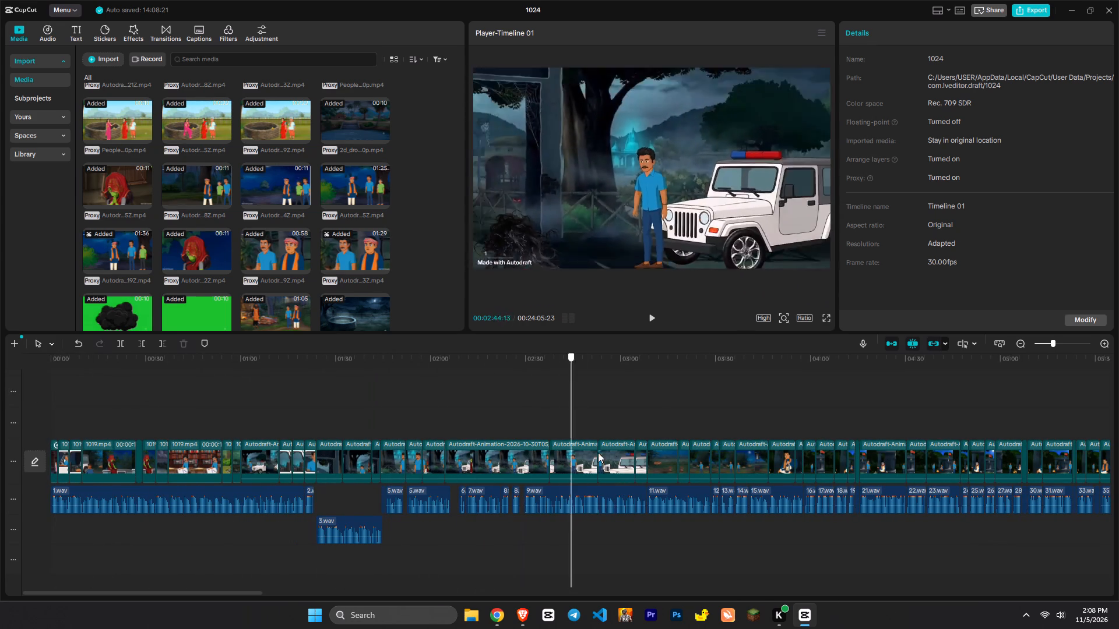
pyautogui.moveTo(598, 453); pyautogui.dragTo(1026, 467)
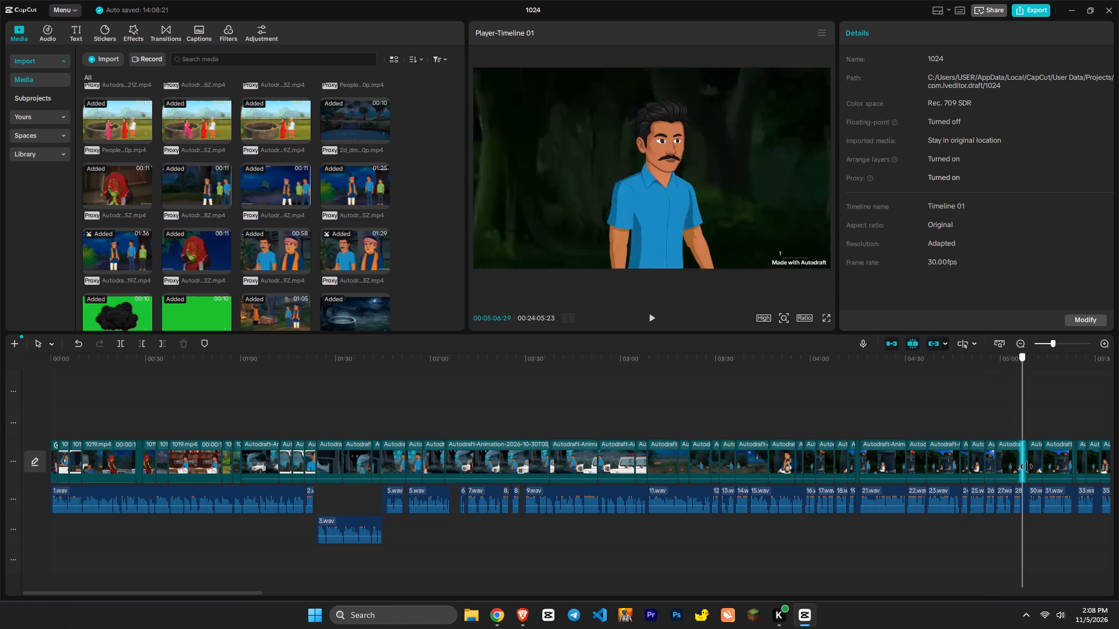
pyautogui.moveTo(1026, 467); pyautogui.dragTo(1118, 464)
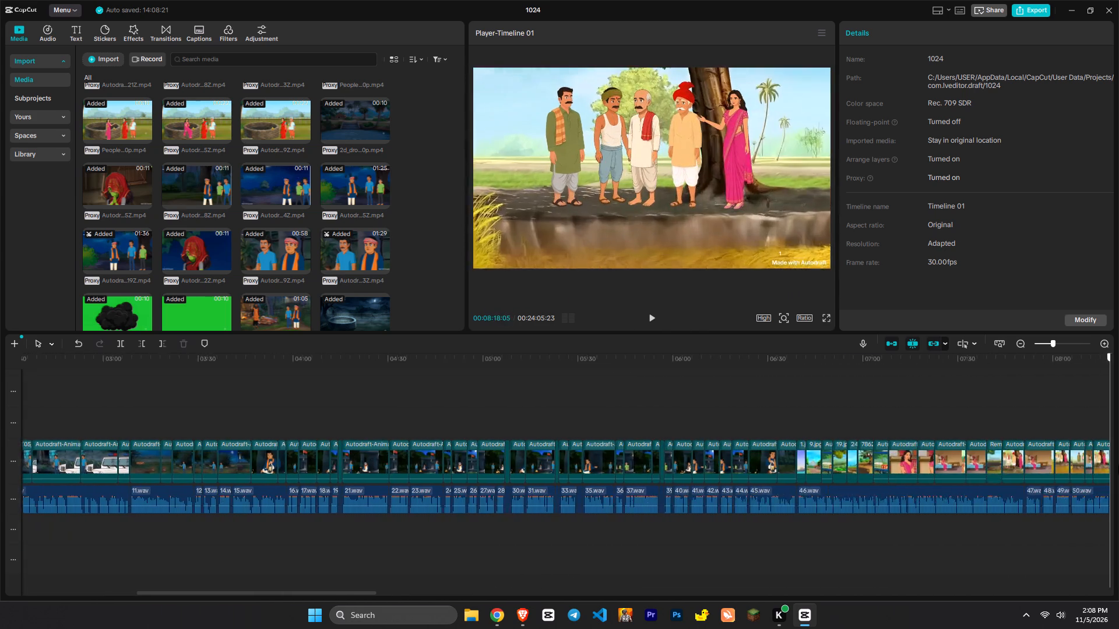
pyautogui.moveTo(1118, 464); pyautogui.dragTo(687, 449)
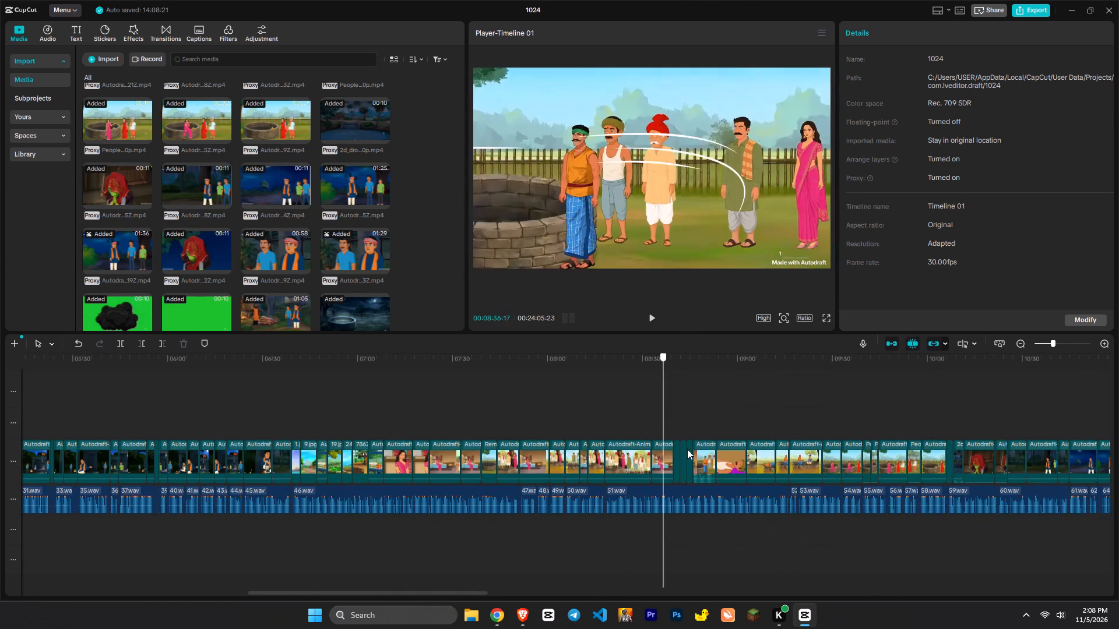
pyautogui.moveTo(687, 449); pyautogui.dragTo(1118, 450)
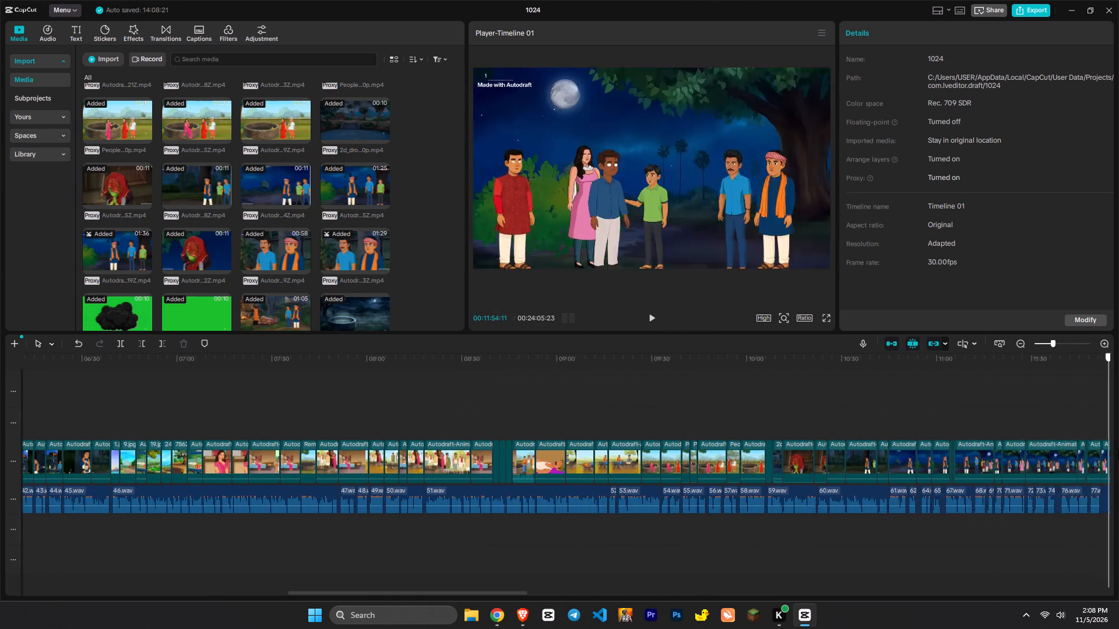
pyautogui.moveTo(1118, 450); pyautogui.dragTo(1115, 450)
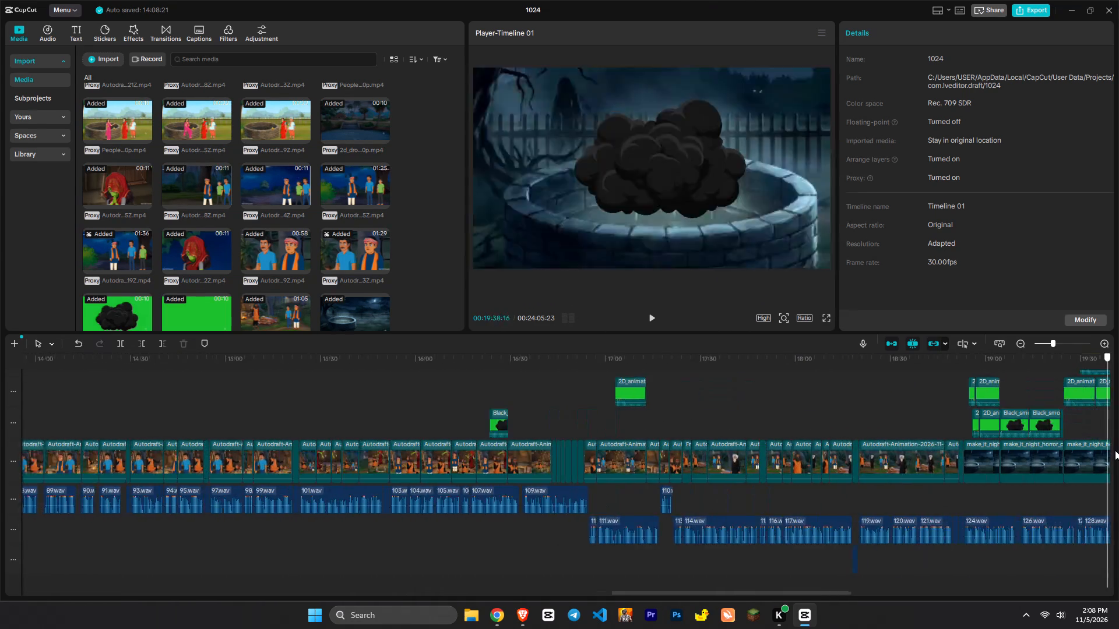
pyautogui.moveTo(1115, 450); pyautogui.dragTo(650, 400)
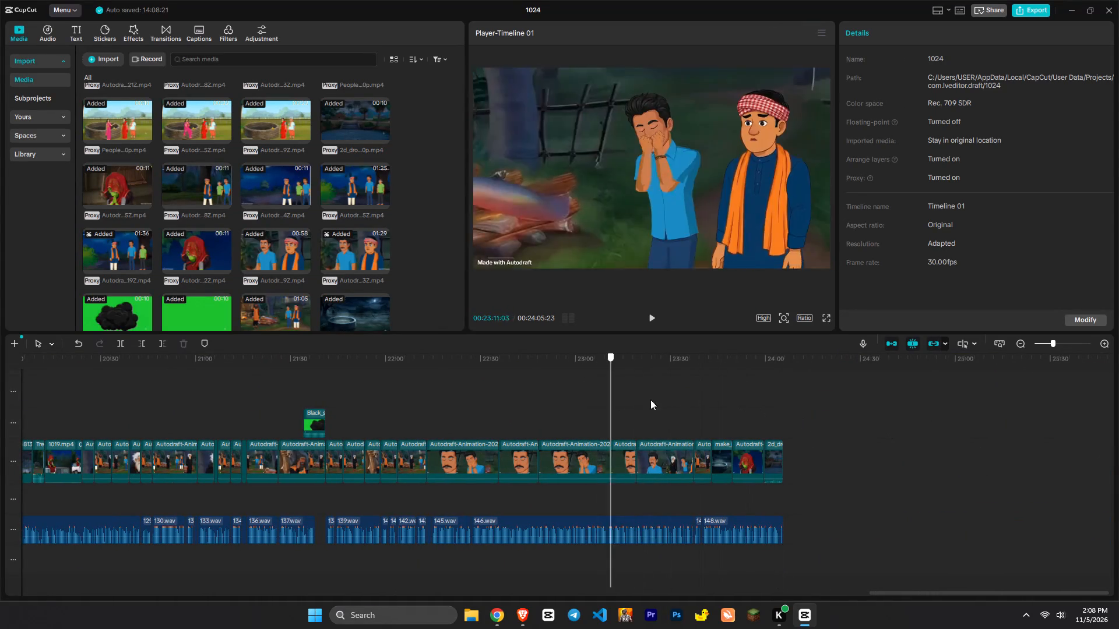
pyautogui.moveTo(650, 400); pyautogui.dragTo(697, 400)
# Export the timeline as the video 1024 in 1080P mp4, with the bit rate set to Recommended.
pyautogui.click(1022, 16)
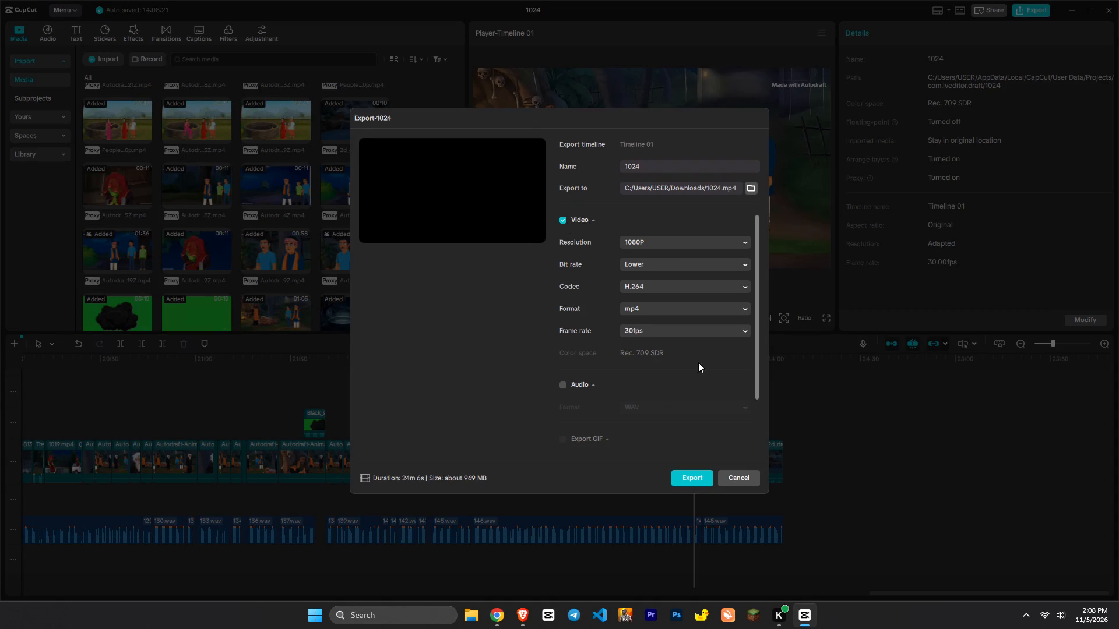
pyautogui.click(675, 265)
pyautogui.click(670, 302)
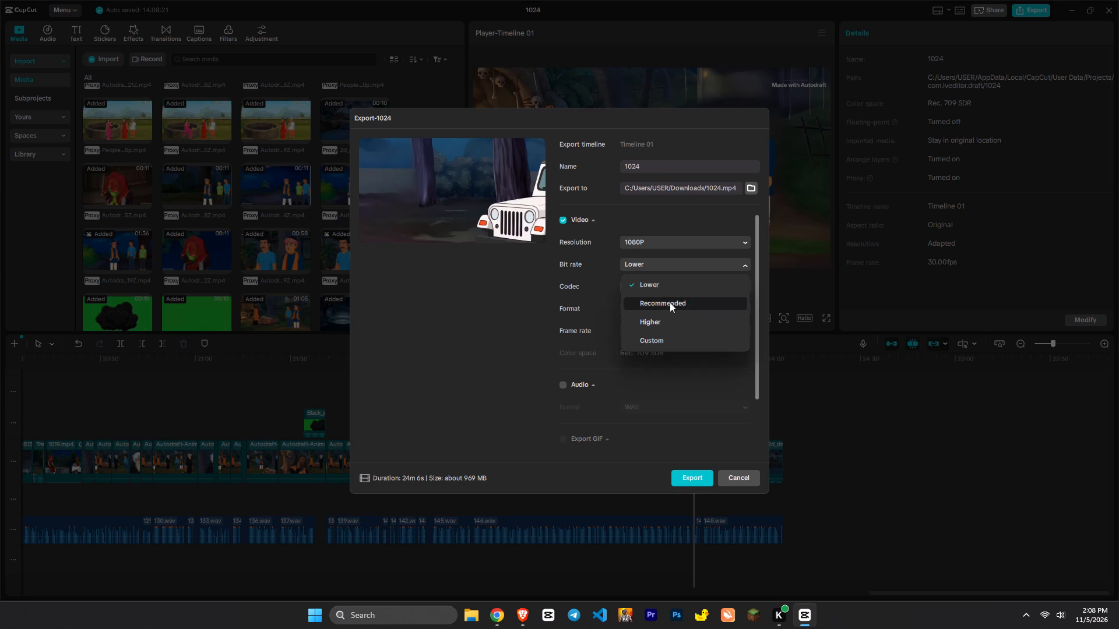
pyautogui.click(686, 476)
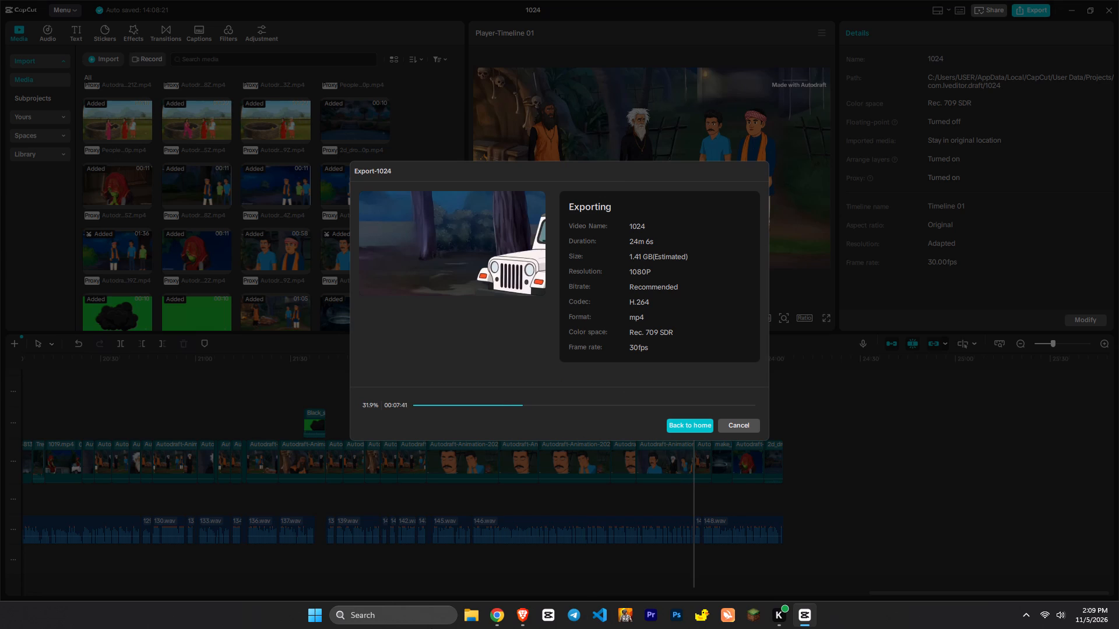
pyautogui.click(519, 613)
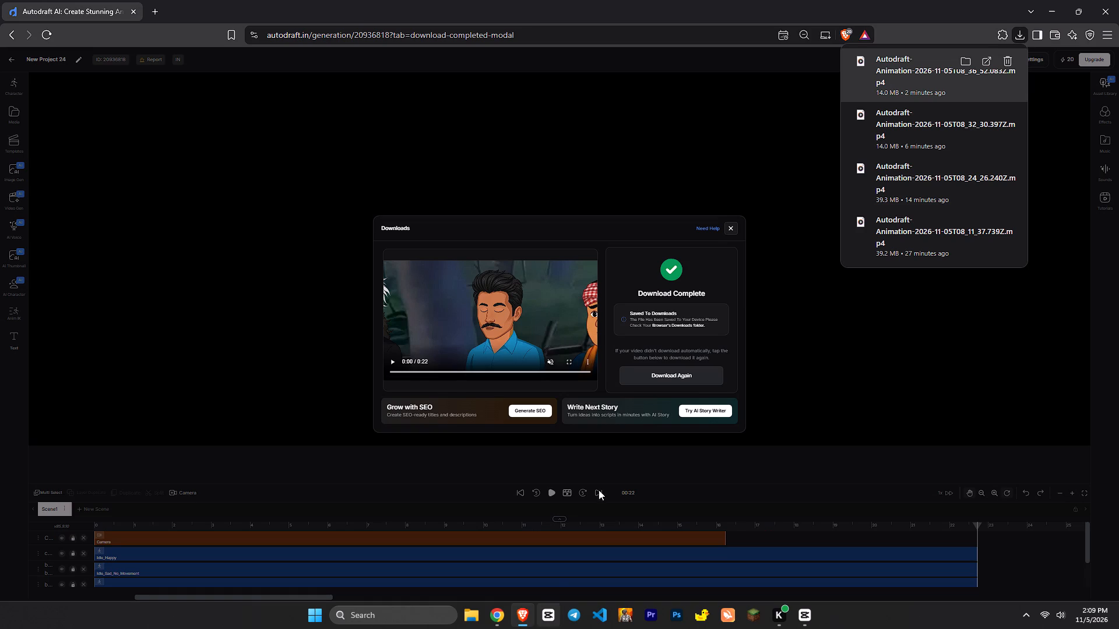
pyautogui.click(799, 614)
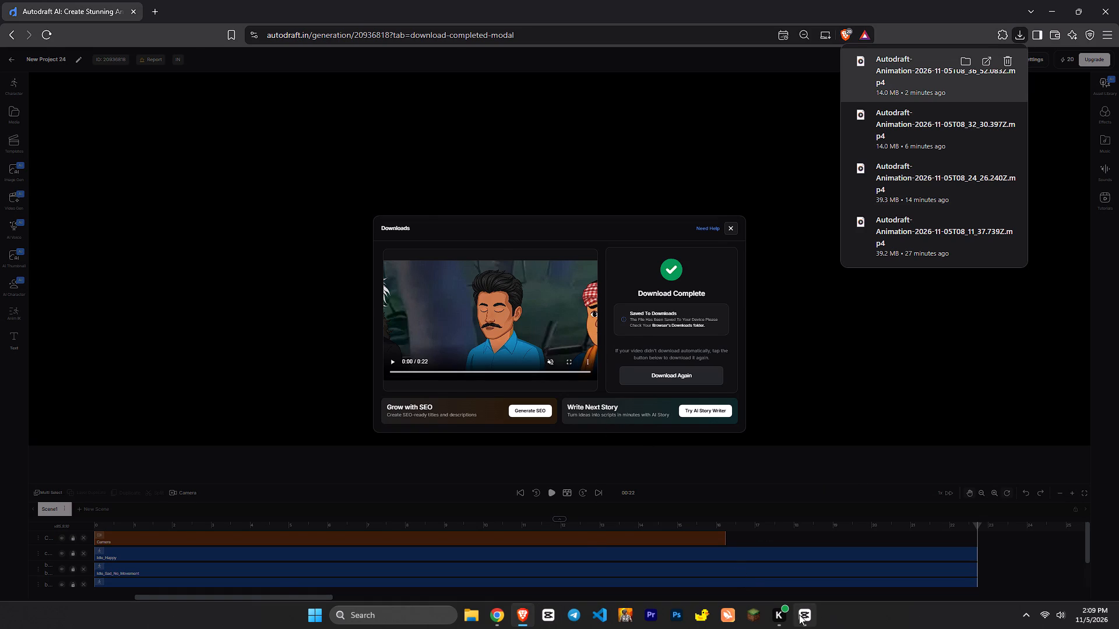